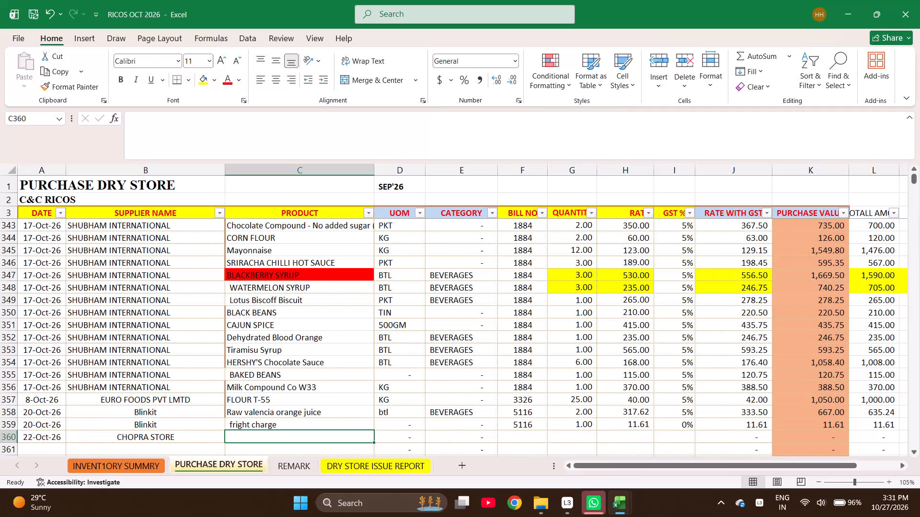
# Enter STAFF CHANA as the product for the 22-Oct-26 CHOPRA STORE purchase in row 360.
pyautogui.write('STAFF CHANA')
pyautogui.press('Return')
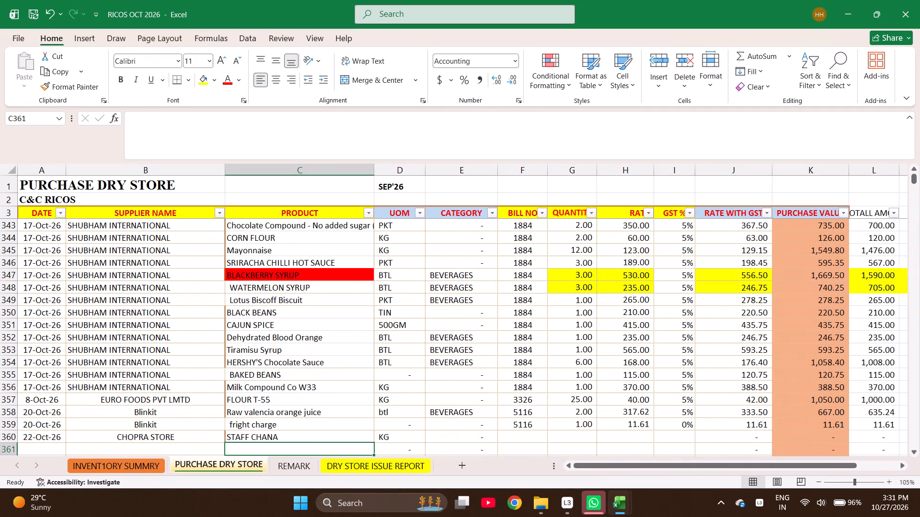
pyautogui.press('Down')
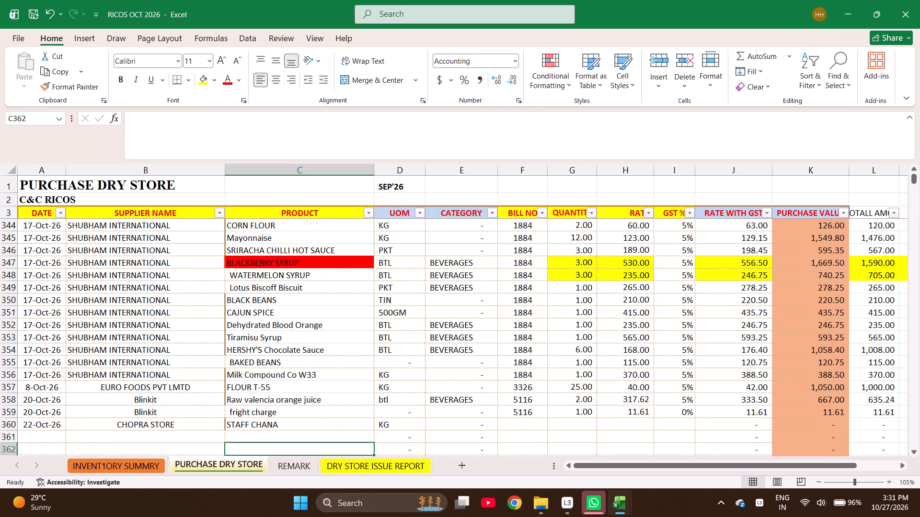
# Find SAFED in the inventory summary sheet and rename the item SAFED MATRA to SAFED CHANA.
pyautogui.hotkey('ctrl', 'pageup')
pyautogui.hotkey('ctrl', 'f')
pyautogui.write('SAF')
pyautogui.write('ED')
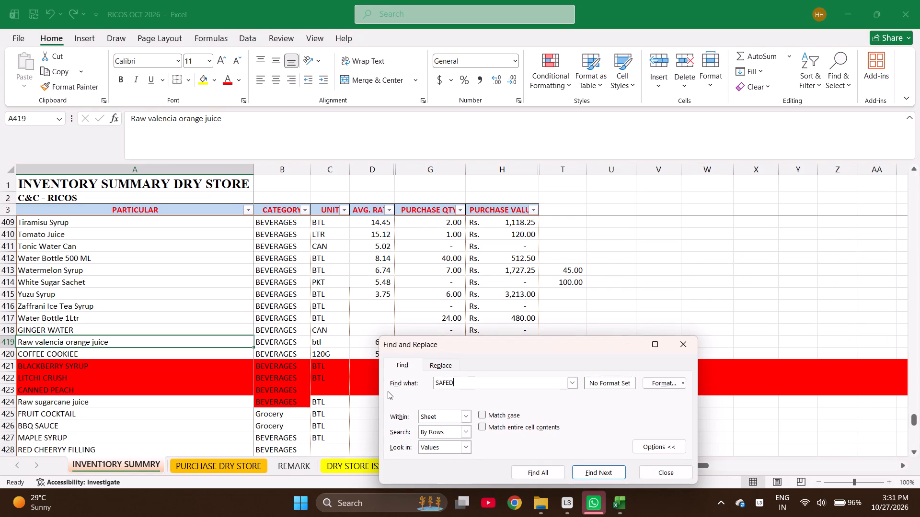
pyautogui.press('Return')
pyautogui.press('Return')
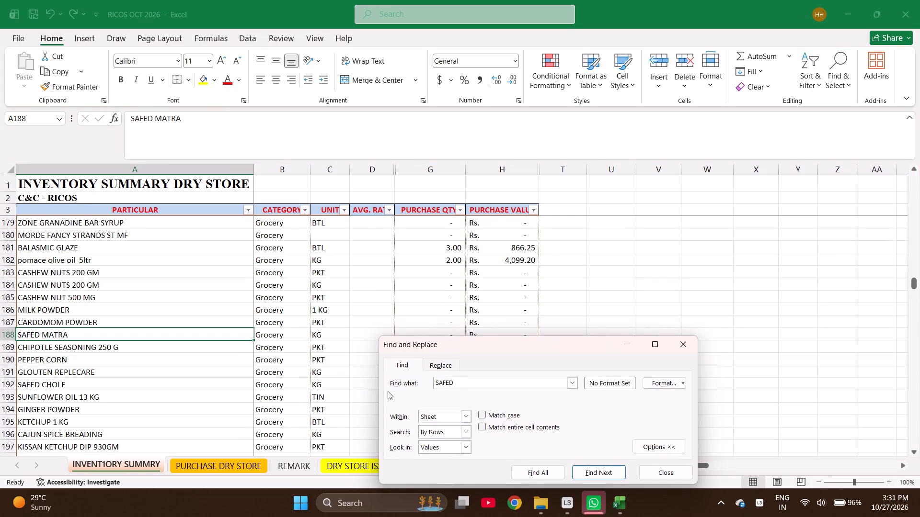
pyautogui.press('Return')
pyautogui.press('Escape')
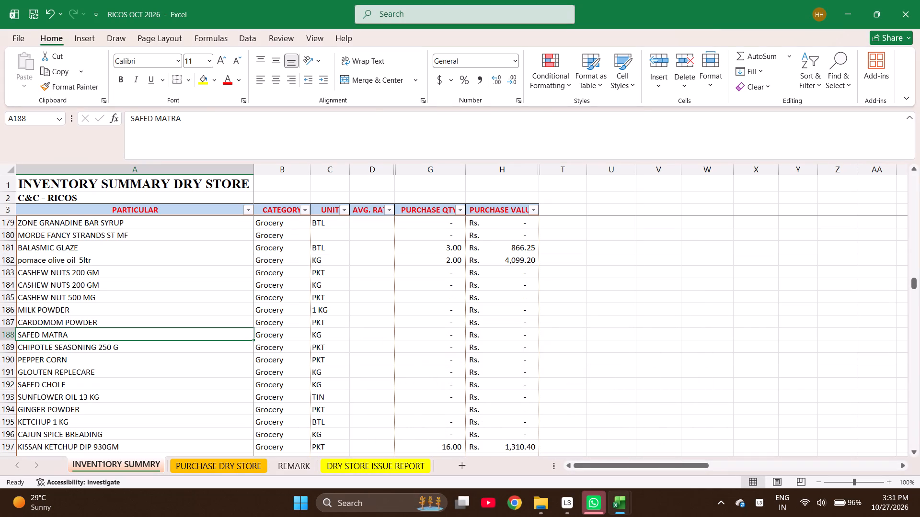
pyautogui.click(441, 132)
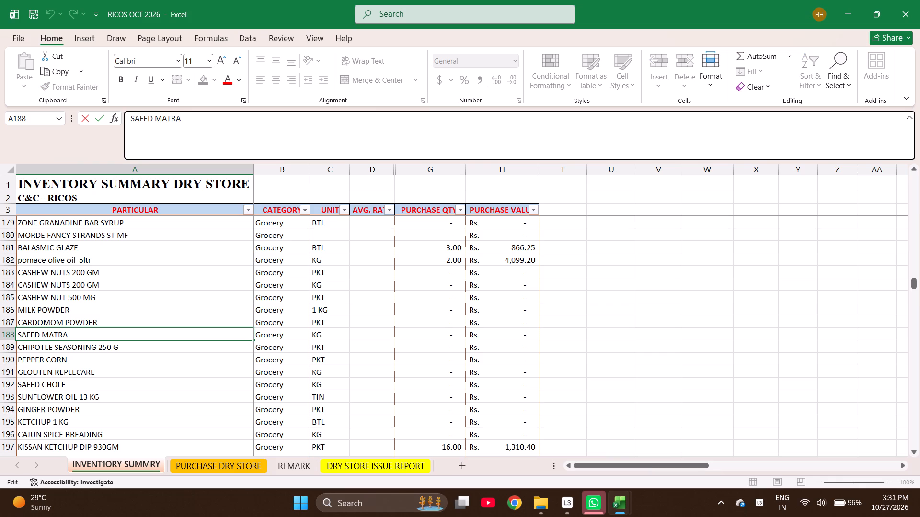
pyautogui.press('BackSpace')
pyautogui.press('BackSpace')
pyautogui.press('BackSpace')
pyautogui.press('BackSpace')
pyautogui.press('BackSpace')
pyautogui.write('CHANA')
pyautogui.press('Return')
pyautogui.press('Up')
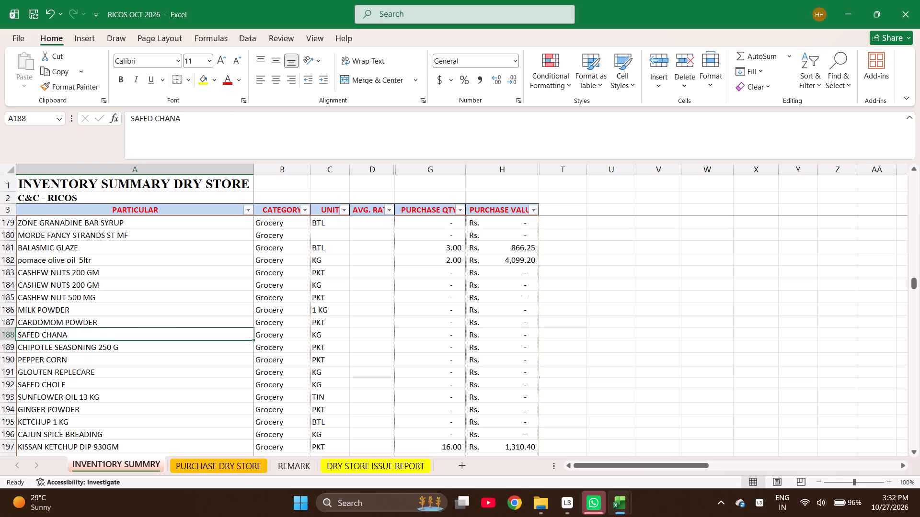
# Copy SAFED CHANA from the inventory summary into the product cell of row 361 on the purchase sheet.
pyautogui.hotkey('ctrl', 'c')
pyautogui.hotkey('ctrl', 'pagedown')
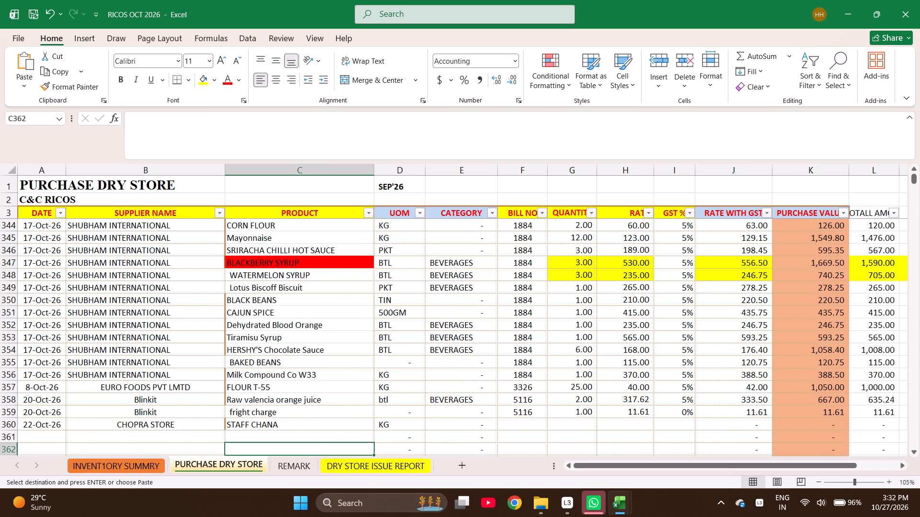
pyautogui.press('Up')
pyautogui.press('Return')
pyautogui.press('Down')
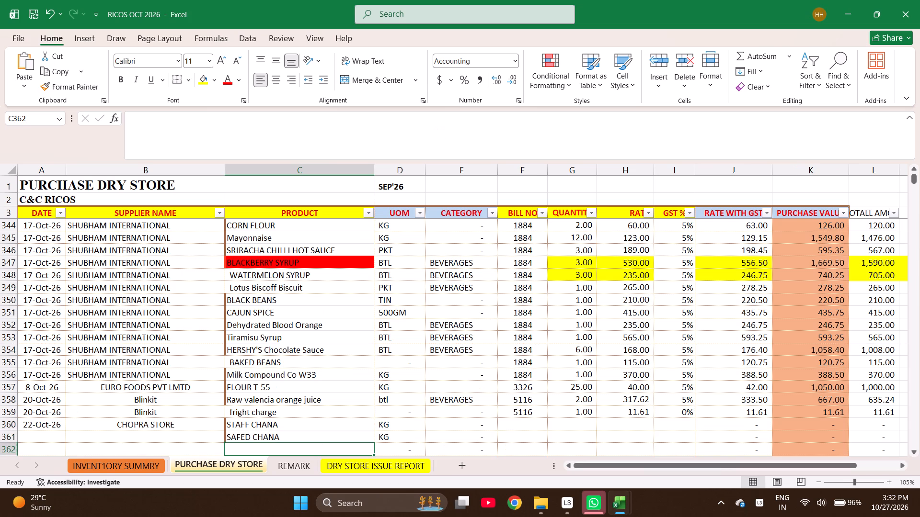
# Find SOYA B in the inventory summary and copy Soya Bean (Badi) into the product cell of purchase row 362.
pyautogui.hotkey('ctrl', 'pageup')
pyautogui.hotkey('ctrl', 'f')
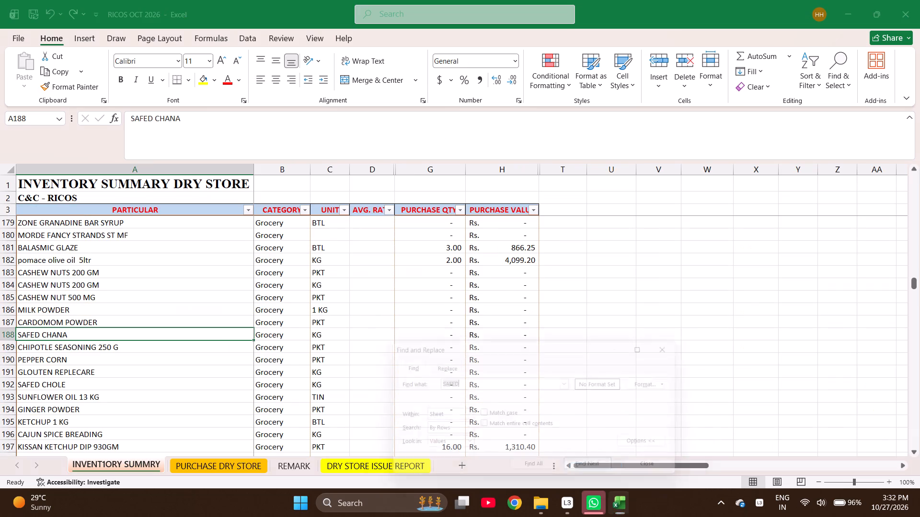
pyautogui.write('SOYA B')
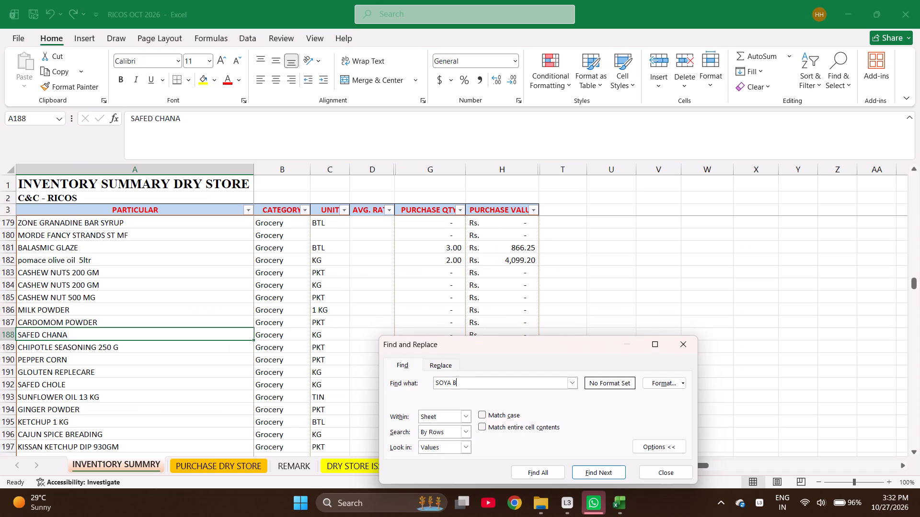
pyautogui.press('Return')
pyautogui.press('Escape')
pyautogui.hotkey('ctrl', 'c')
pyautogui.hotkey('ctrl', 'pagedown')
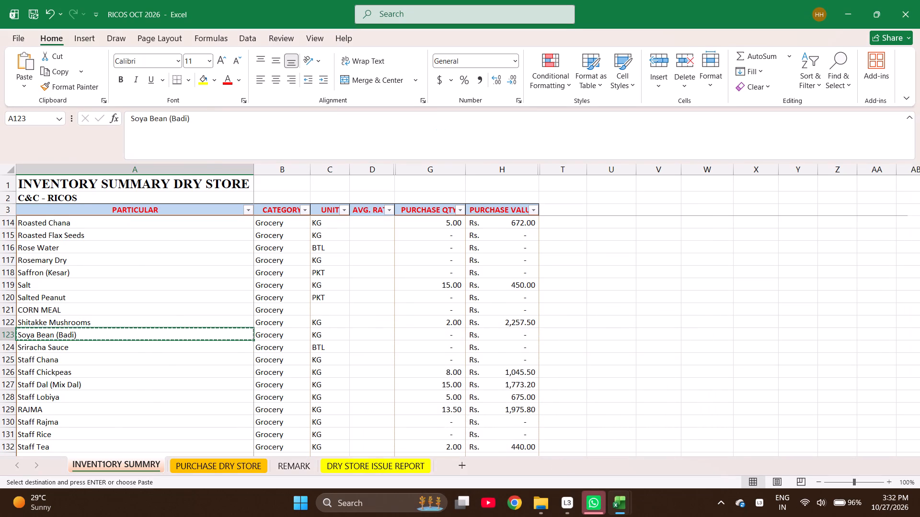
pyautogui.press('Return')
# Enter bill number 3926 for the STAFF CHANA purchase in row 360.
pyautogui.press('Down')
pyautogui.press('Right')
pyautogui.press('Right')
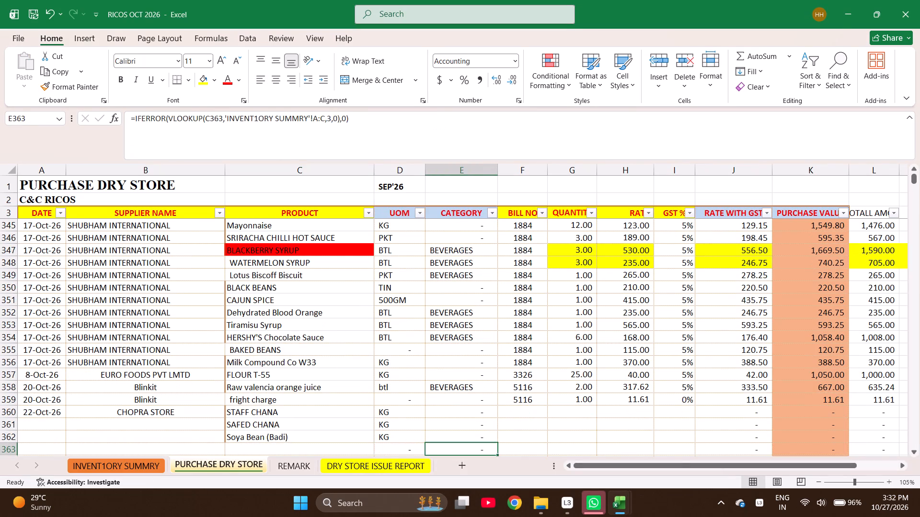
pyautogui.press('Right')
pyautogui.hotkey('ctrl', 'Up')
pyautogui.press('Down')
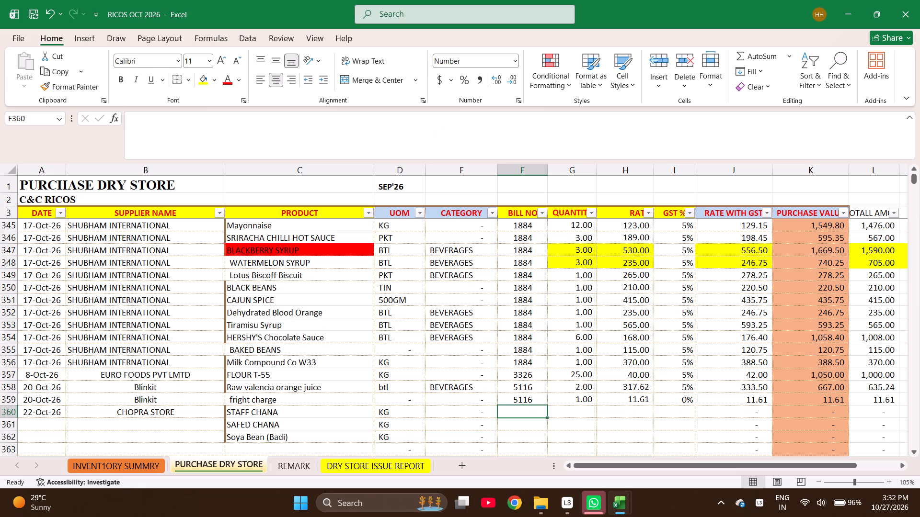
pyautogui.write('3926')
pyautogui.press('Right')
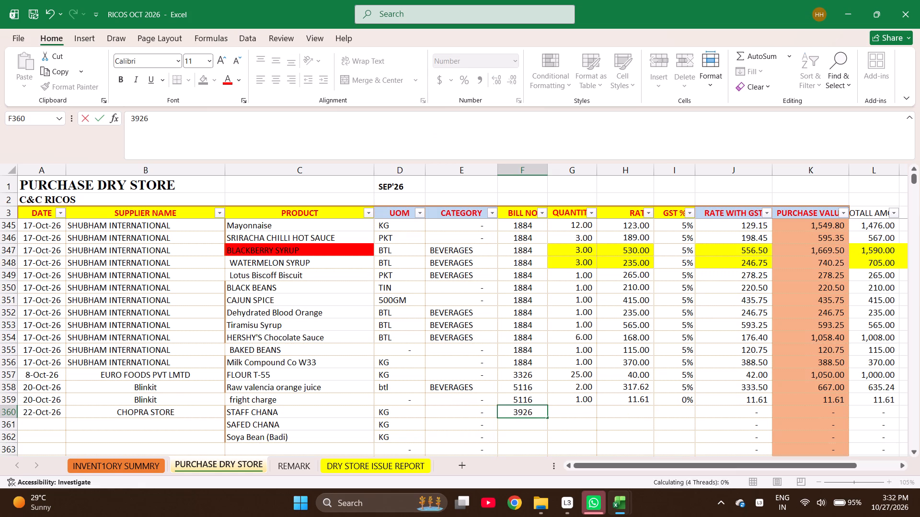
# Enter quantities 3 for STAFF CHANA, 1 for SAFED CHANA and 1 for Soya Bean (Badi).
pyautogui.press('3')
pyautogui.press('Return')
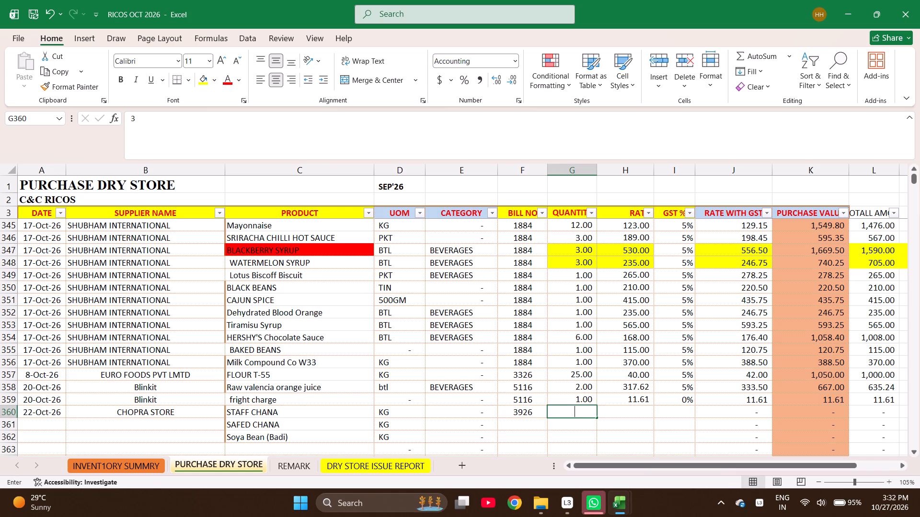
pyautogui.press('1')
pyautogui.press('Return')
pyautogui.press('1')
pyautogui.press('Return')
# Fill bill number 3926 down from row 360 through row 362.
pyautogui.press('Left')
pyautogui.hotkey('ctrl', 'Up')
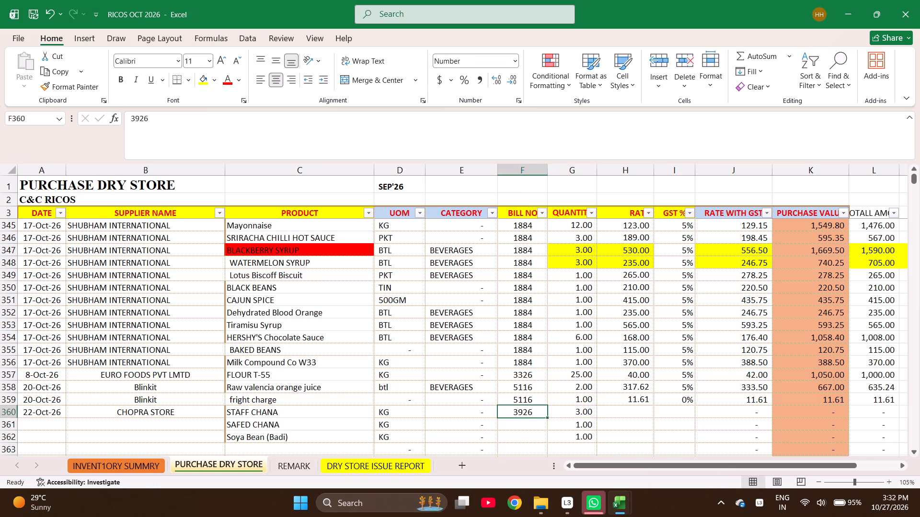
pyautogui.hotkey('shift', 'Down')
pyautogui.hotkey('shift', 'Down')
pyautogui.hotkey('ctrl', 'd')
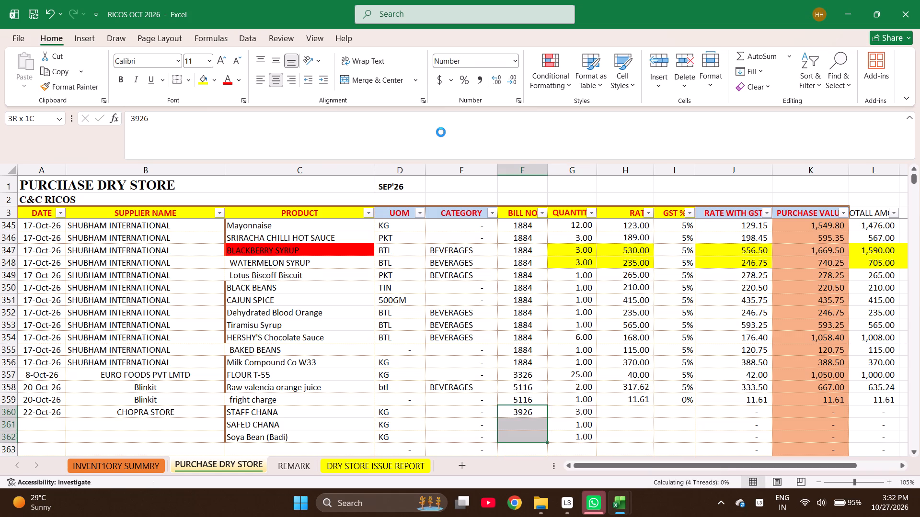
# Enter the rates in rows 360 to 362 as =138/1.05, =190/1.05 and =180/1.05.
pyautogui.press('Right')
pyautogui.press('Right')
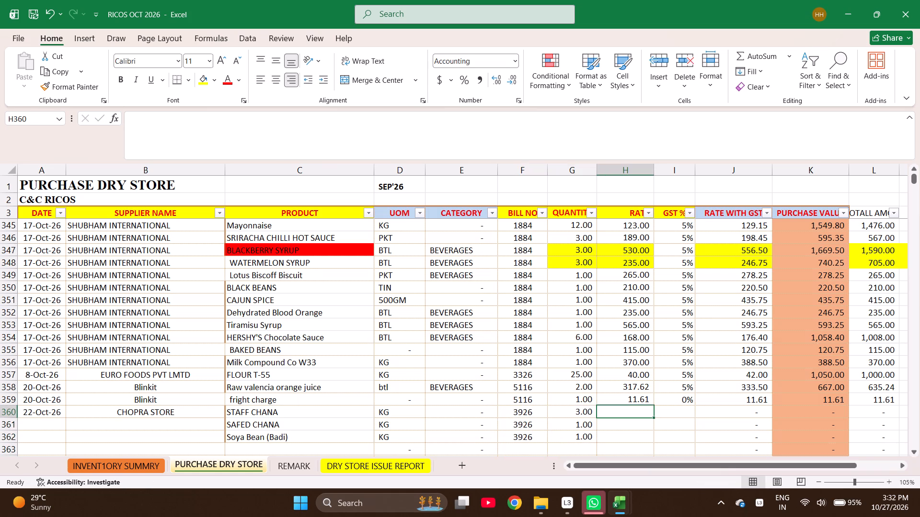
pyautogui.write('138')
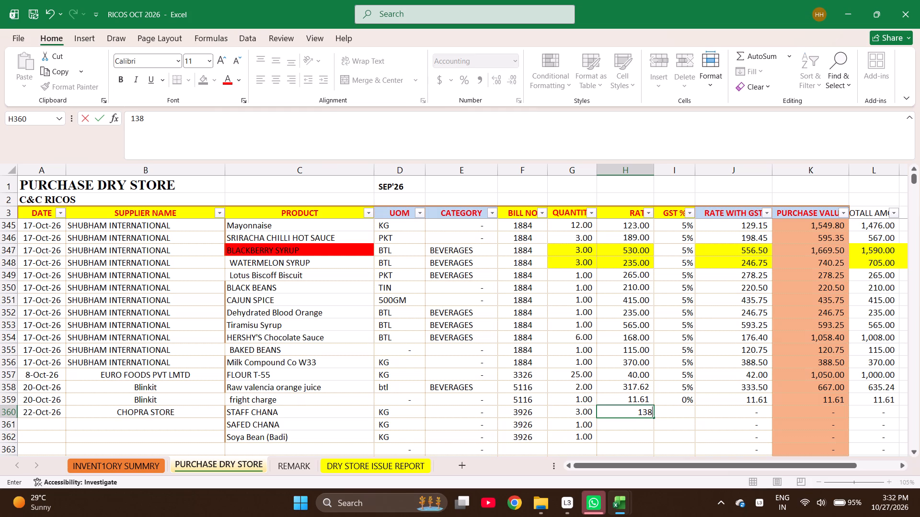
pyautogui.press('BackSpace')
pyautogui.press('BackSpace')
pyautogui.press('BackSpace')
pyautogui.press('BackSpace')
pyautogui.write('=138/1.05')
pyautogui.press('Return')
pyautogui.press('=')
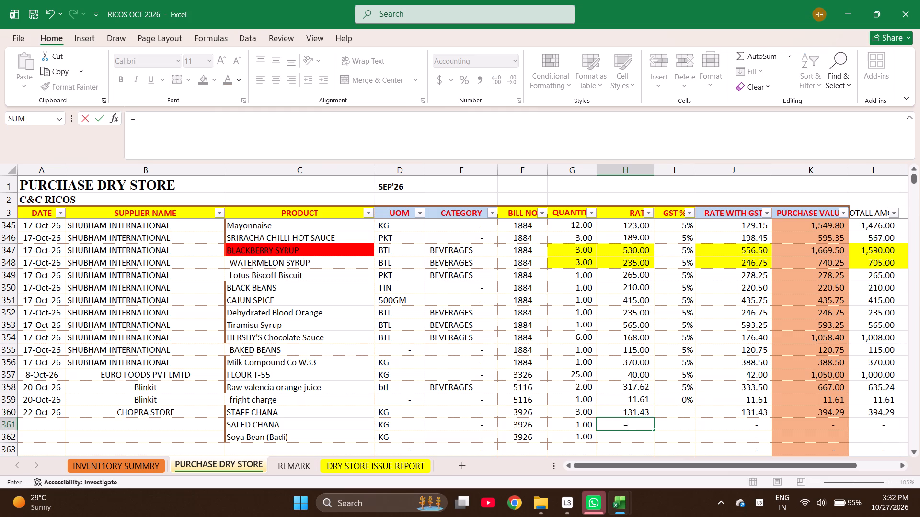
pyautogui.write('190/1.05')
pyautogui.press('Return')
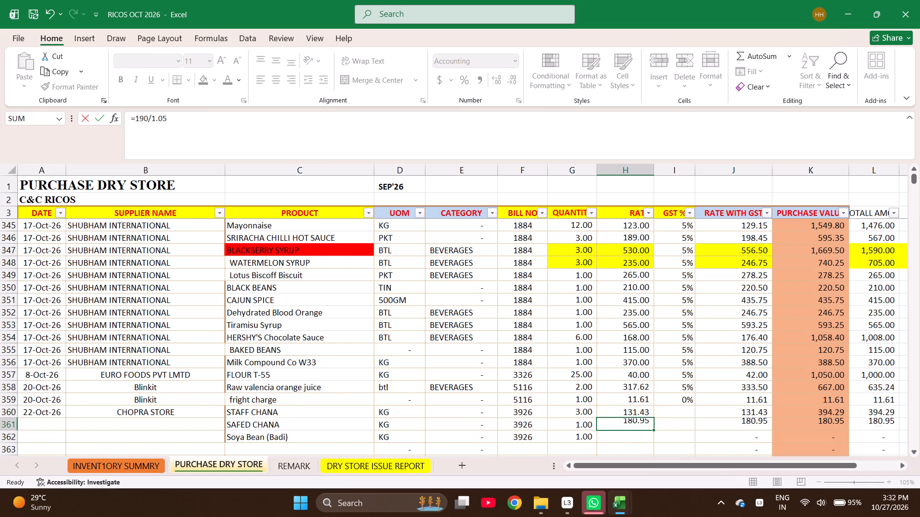
pyautogui.press('=')
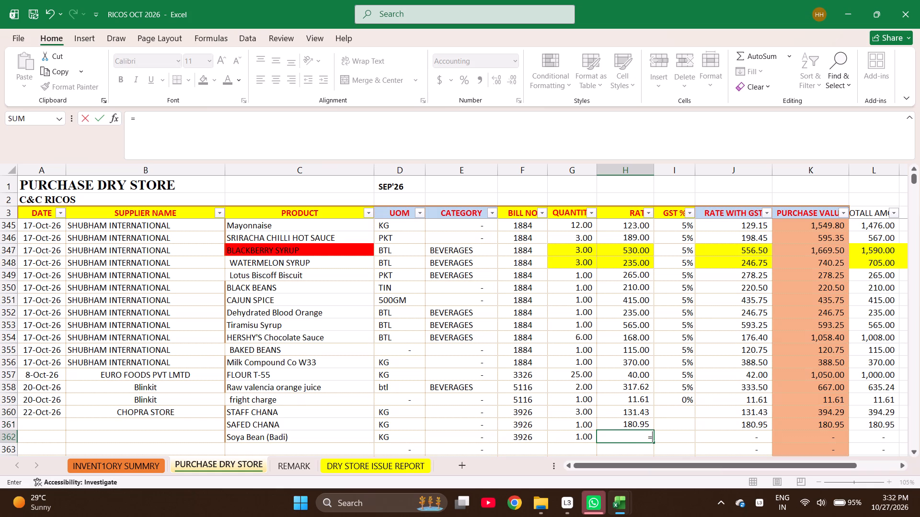
pyautogui.write('180')
pyautogui.press('/')
pyautogui.write('1.05')
pyautogui.press('Right')
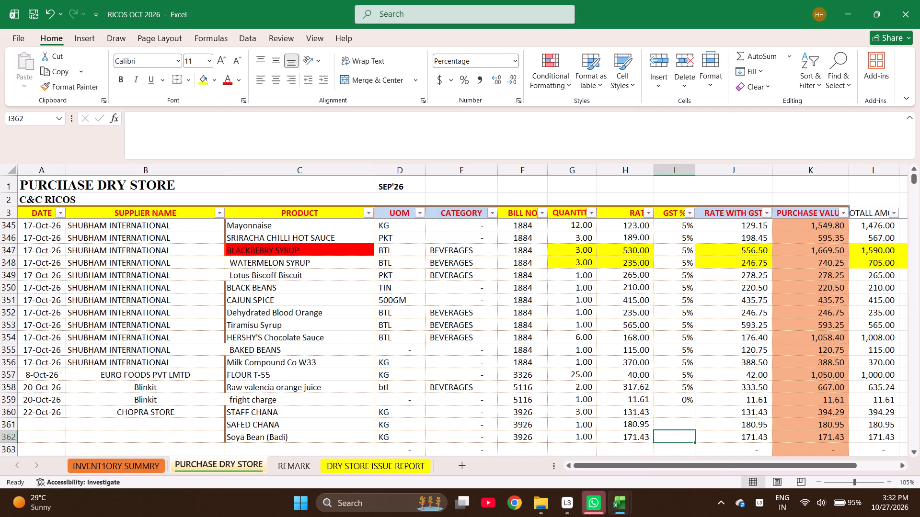
# Set the GST rate to 5% for each of the three purchases in rows 360 to 362.
pyautogui.hotkey('ctrl', 'Up')
pyautogui.press('Down')
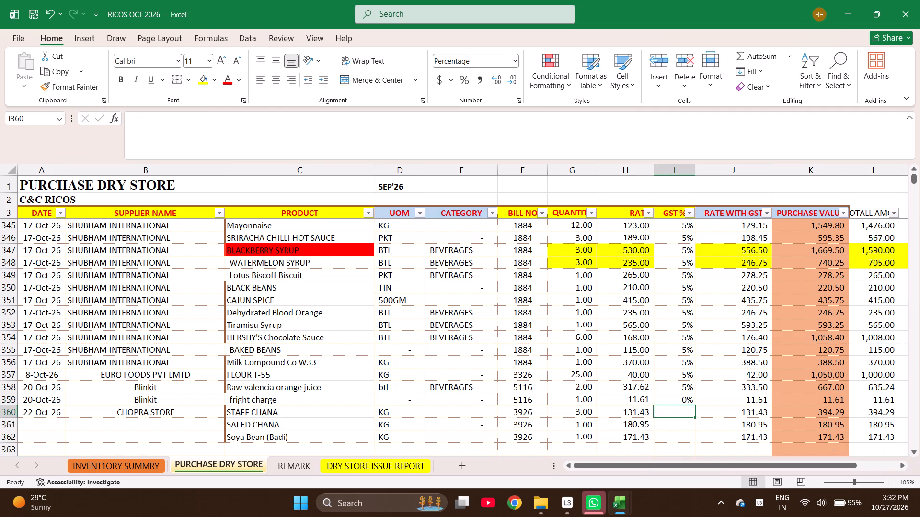
pyautogui.press('5')
pyautogui.press('Return')
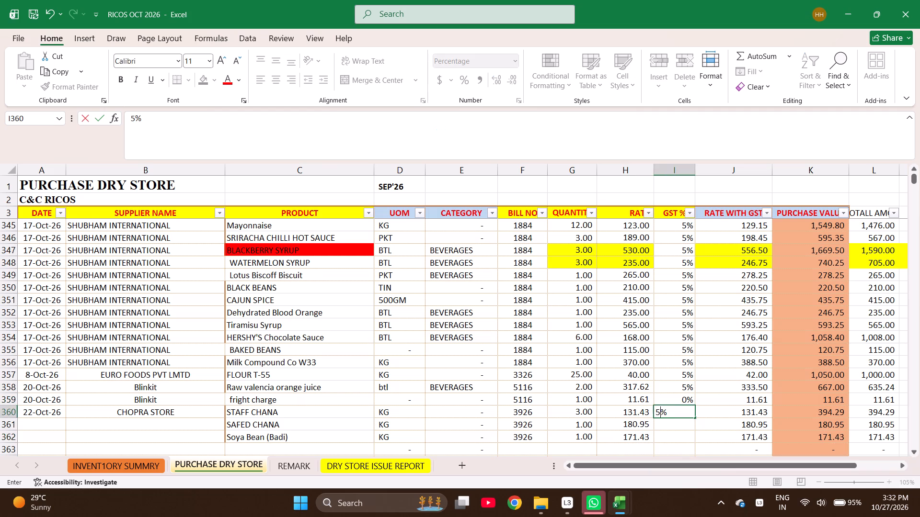
pyautogui.press('5')
pyautogui.press('Return')
pyautogui.press('5')
pyautogui.press('Return')
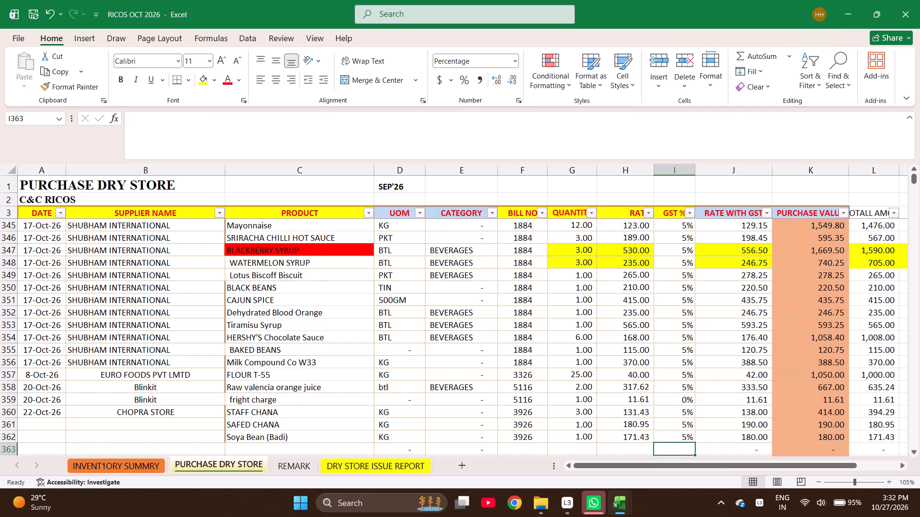
# Fill the date 22-Oct-26 and supplier CHOPRA STORE down from row 360 through row 362.
pyautogui.press('Up')
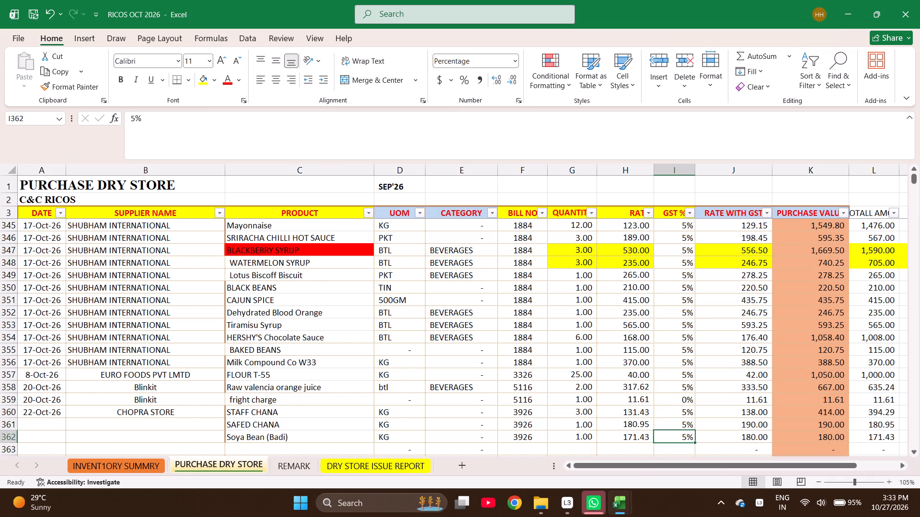
pyautogui.press('Up')
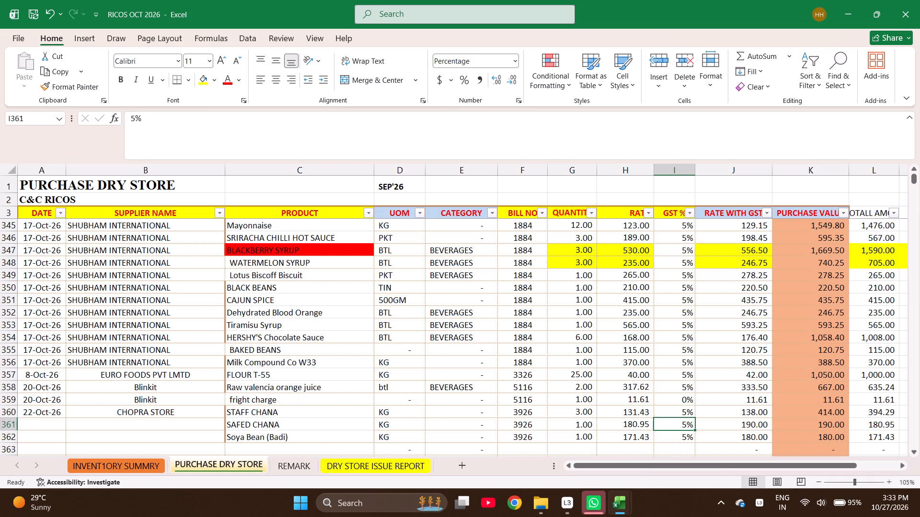
pyautogui.hotkey('ctrl', 'Left')
pyautogui.hotkey('ctrl', 'Left')
pyautogui.hotkey('ctrl', 'Left')
pyautogui.hotkey('ctrl', 'Left')
pyautogui.hotkey('ctrl', 'Left')
pyautogui.hotkey('ctrl', 'Left')
pyautogui.hotkey('ctrl', 'Left')
pyautogui.hotkey('ctrl', 'Left')
pyautogui.hotkey('ctrl', 'Left')
pyautogui.press('Up')
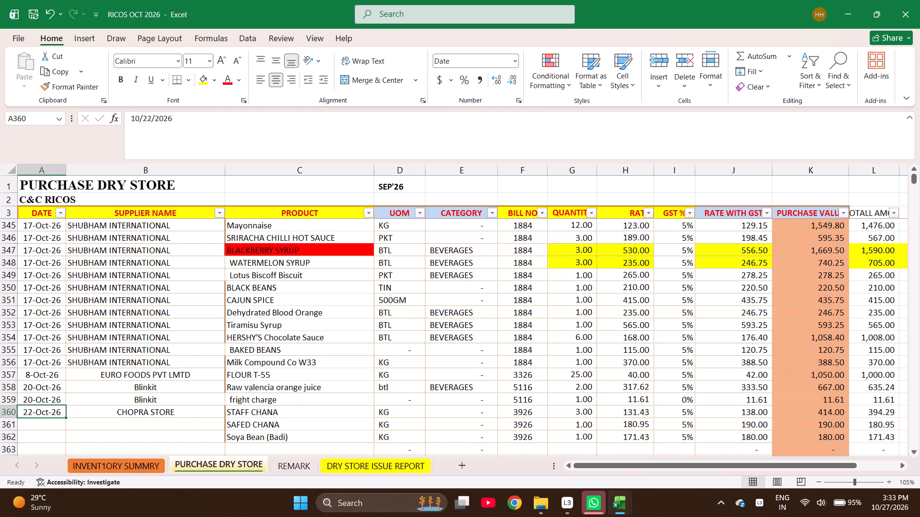
pyautogui.hotkey('shift', 'Right')
pyautogui.hotkey('shift', 'Down')
pyautogui.hotkey('shift', 'Down')
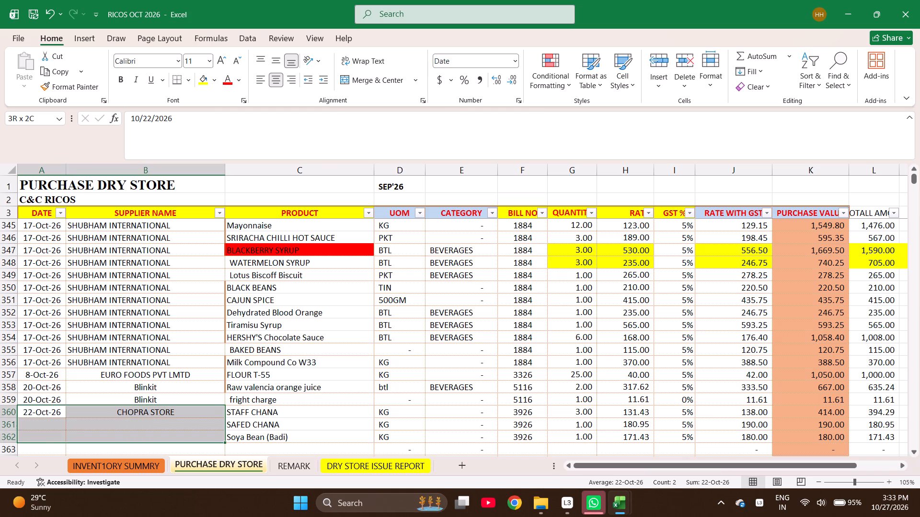
pyautogui.hotkey('ctrl', 'd')
# Start row 363 with the date entry 20-21-2026 and the supplier CHOPRA STORE filled down from the row above.
pyautogui.hotkey('ctrl', 'Down')
pyautogui.press('Down')
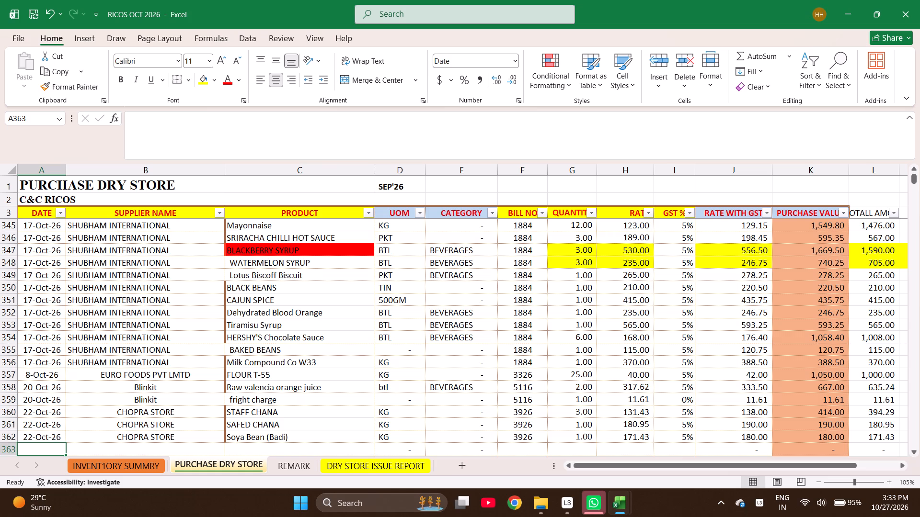
pyautogui.write('20-21-2026')
pyautogui.press('Right')
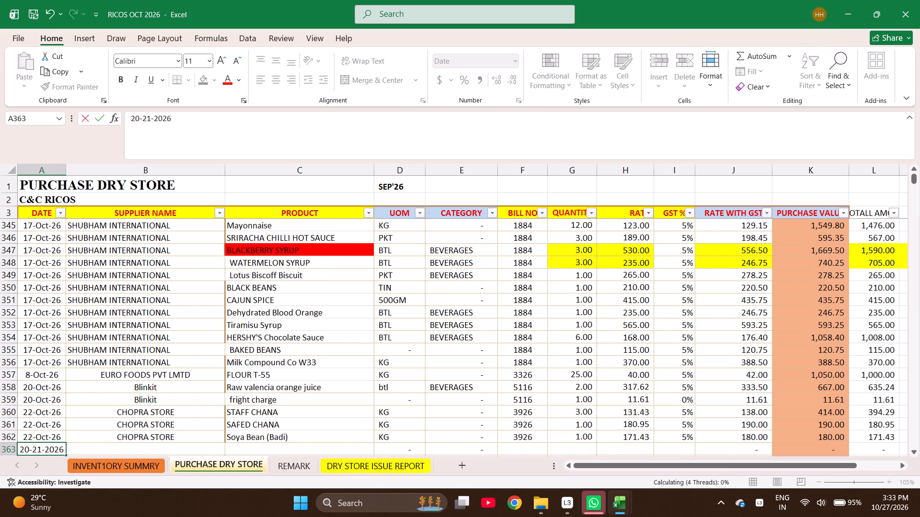
pyautogui.hotkey('ctrl', 'd')
pyautogui.press('Right')
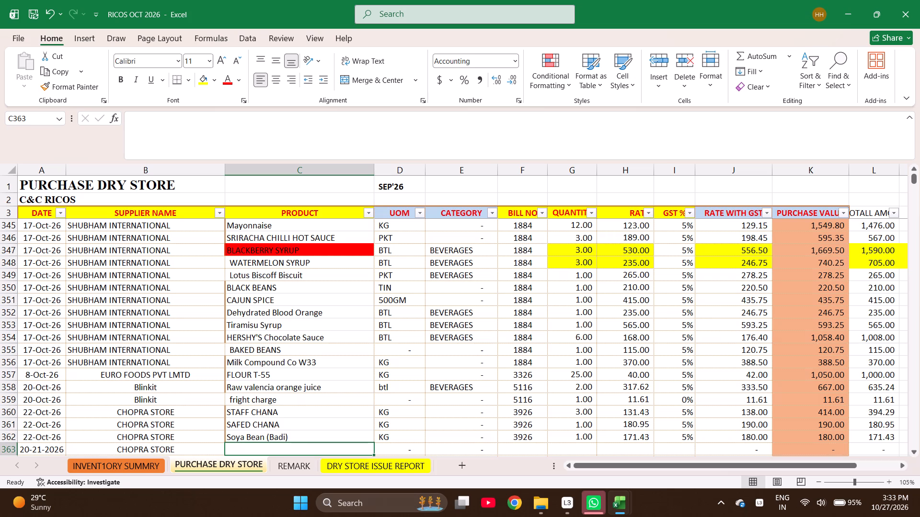
# Find the Tabasco item in the inventory summary and copy Tabasco Sauce (Red)/capsico into the product cell of row 363.
pyautogui.write('TABASCO')
pyautogui.hotkey('ctrl', 'pageup')
pyautogui.hotkey('ctrl', 'f')
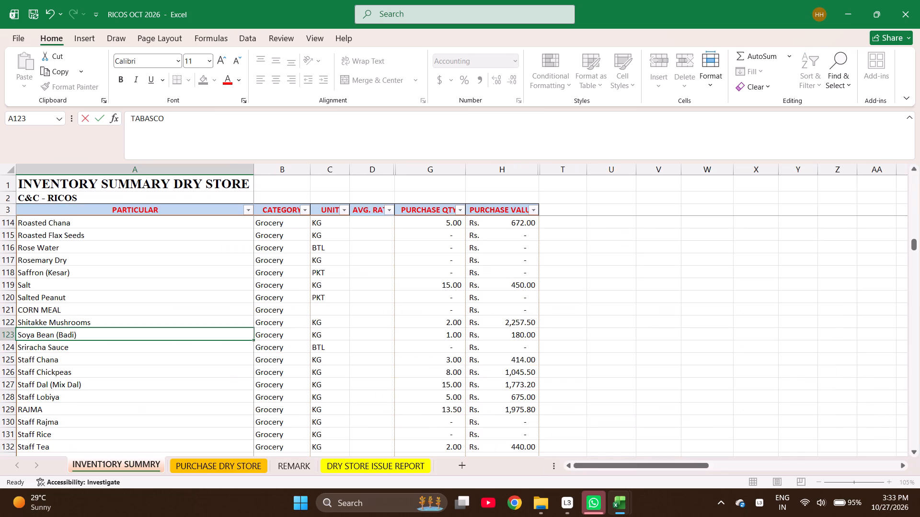
pyautogui.write('TABA')
pyautogui.press('Return')
pyautogui.press('Escape')
pyautogui.hotkey('ctrl', 'c')
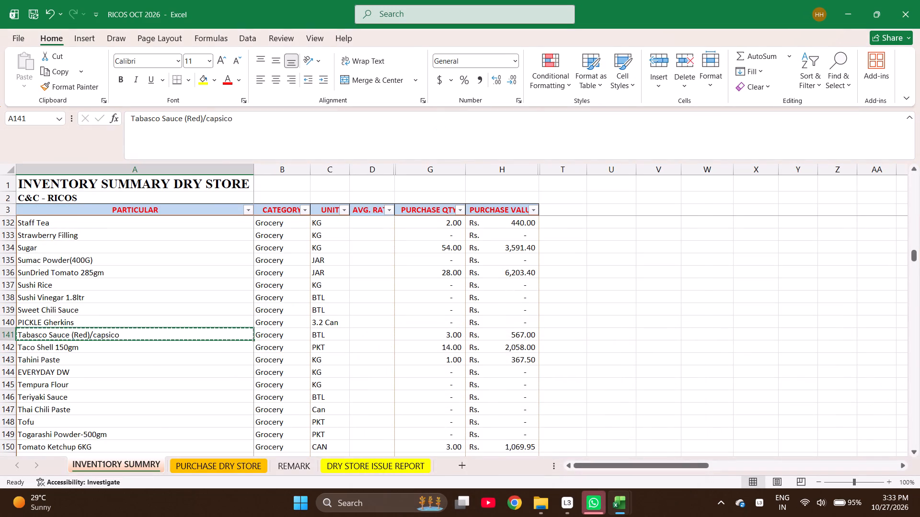
pyautogui.hotkey('ctrl', 'pagedown')
pyautogui.press('Return')
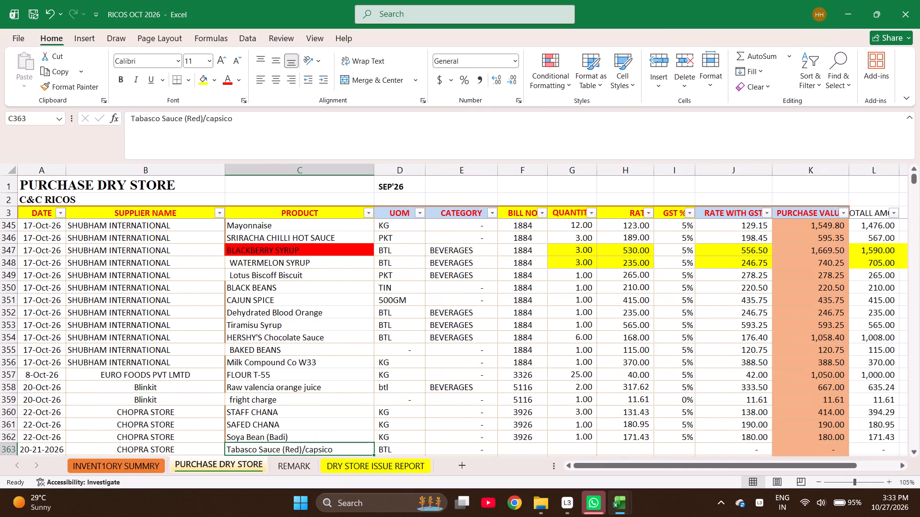
# Enter CORN FLOUR as the product in row 364.
pyautogui.press('Down')
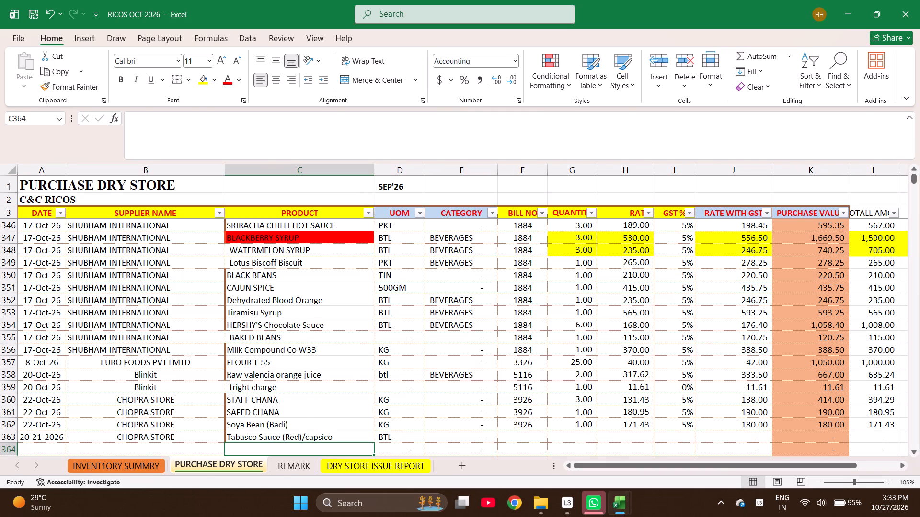
pyautogui.write('CORN F')
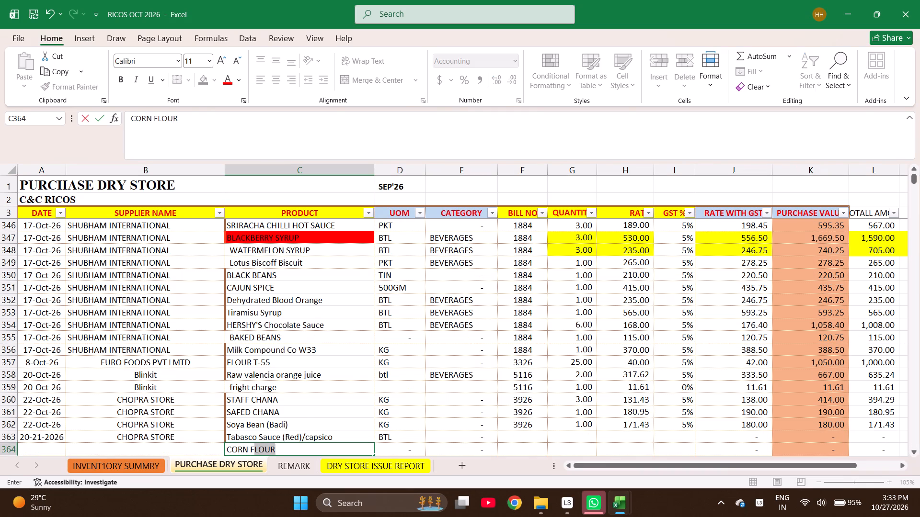
pyautogui.press('Right')
# Enter bill number 3845 for the Tabasco sauce and corn flour purchases in rows 363 and 364.
pyautogui.press('Right')
pyautogui.press('Right')
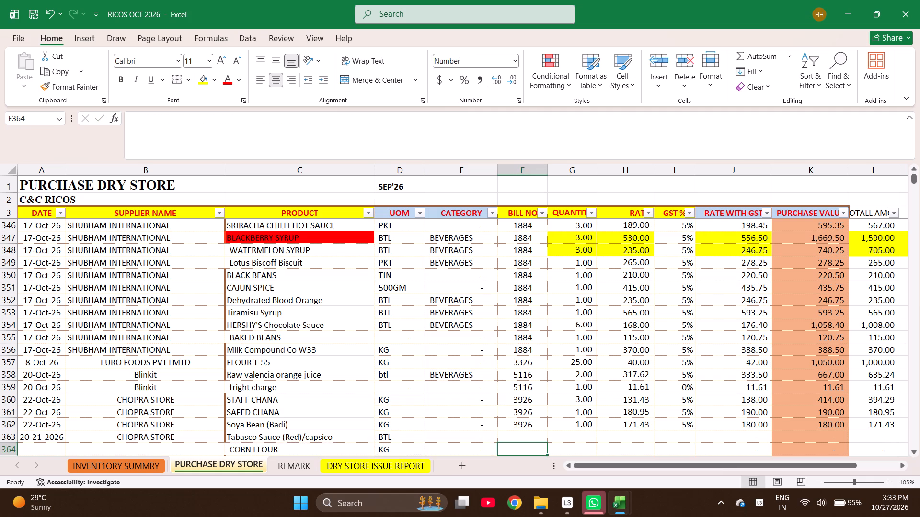
pyautogui.hotkey('ctrl', 'Up')
pyautogui.press('Down')
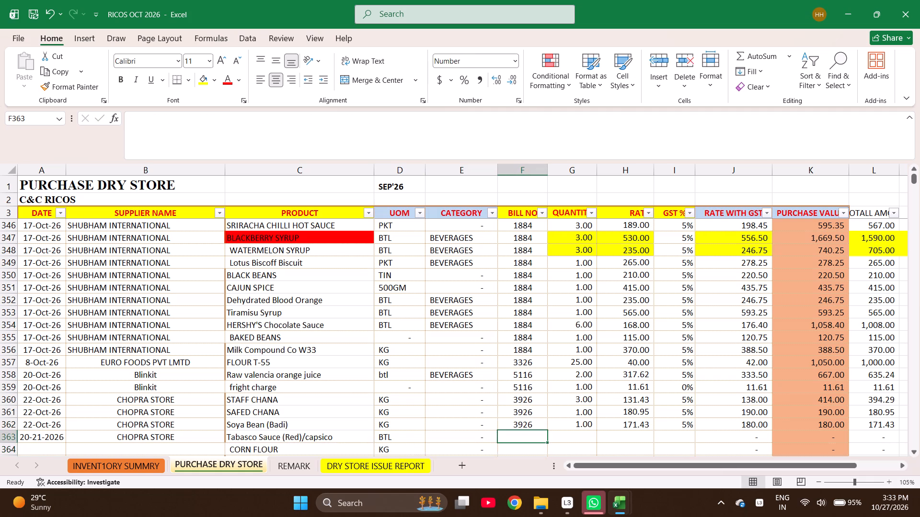
pyautogui.write('3845')
pyautogui.press('Return')
pyautogui.write('3845')
pyautogui.press('Right')
# Enter quantities of 1 for the Tabasco sauce in row 363 and 2 for the corn flour in row 364.
pyautogui.hotkey('ctrl', 'Up')
pyautogui.press('Down')
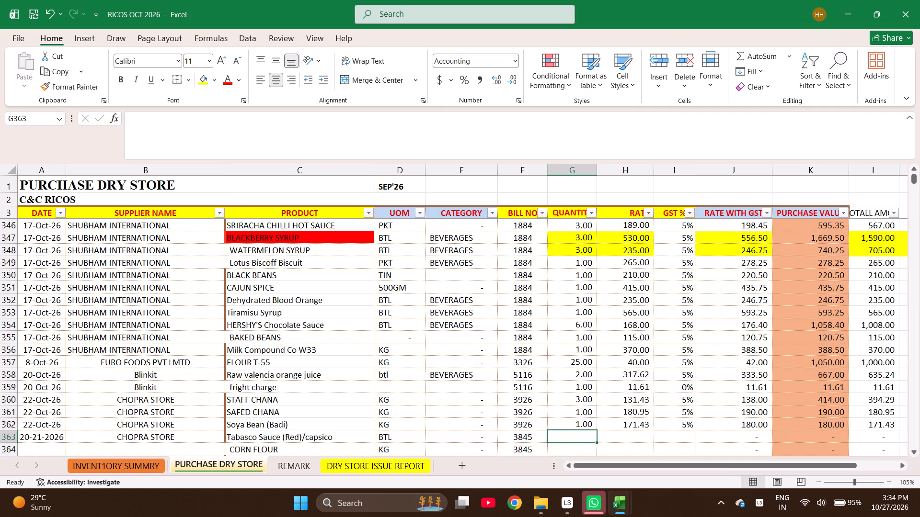
pyautogui.press('1')
pyautogui.press('Return')
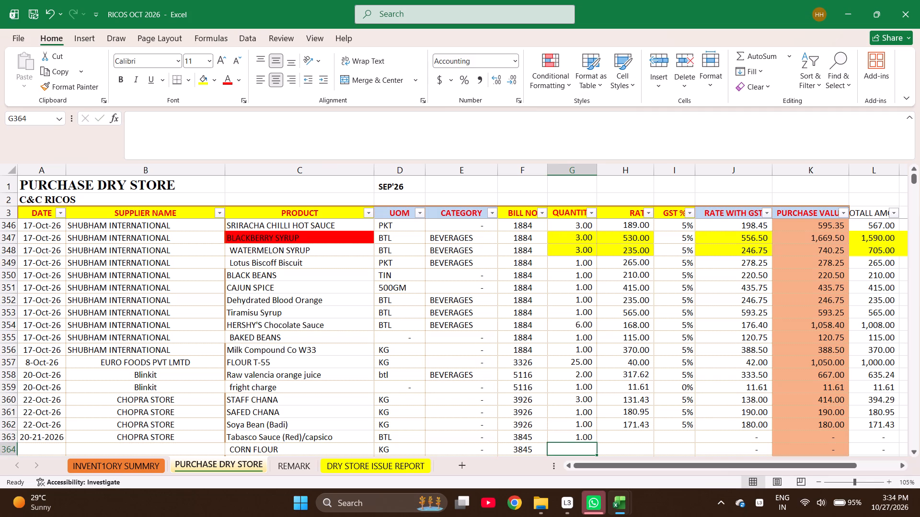
pyautogui.press('2')
pyautogui.press('Return')
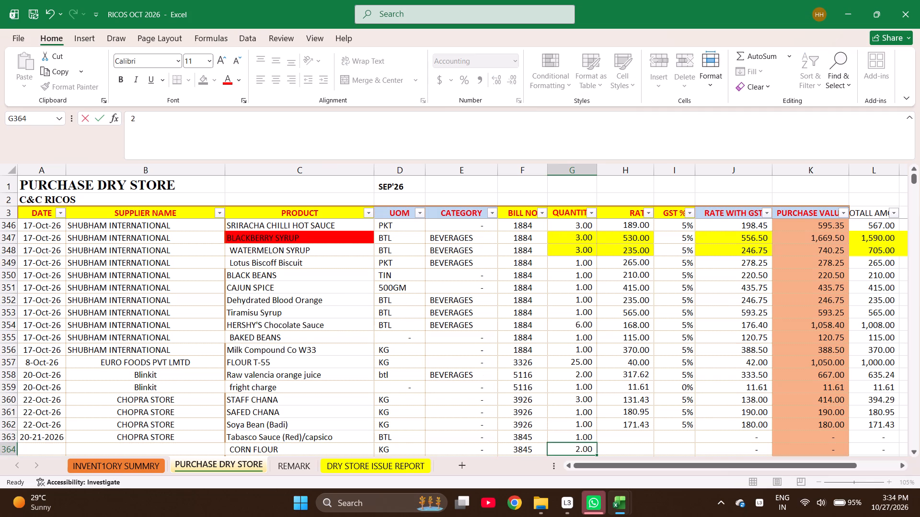
# Enter the rates in rows 363 and 364 as =265/1.05 and =60/1.05.
pyautogui.press('Right')
pyautogui.hotkey('ctrl', 'Up')
pyautogui.press('Down')
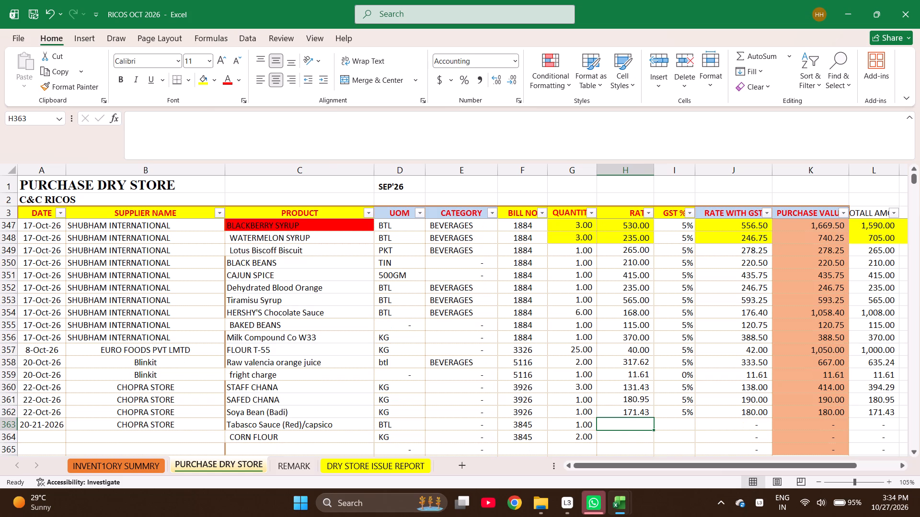
pyautogui.press('=')
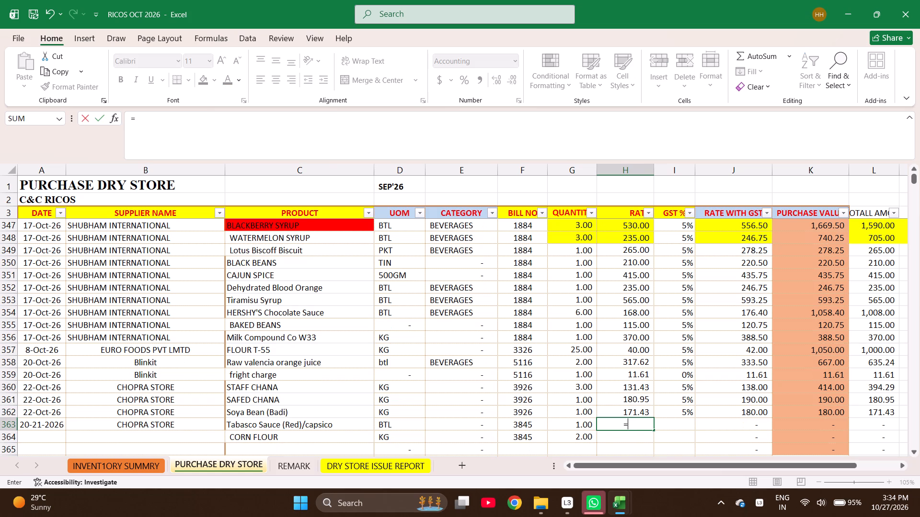
pyautogui.write('265/1.05')
pyautogui.press('Return')
pyautogui.press('=')
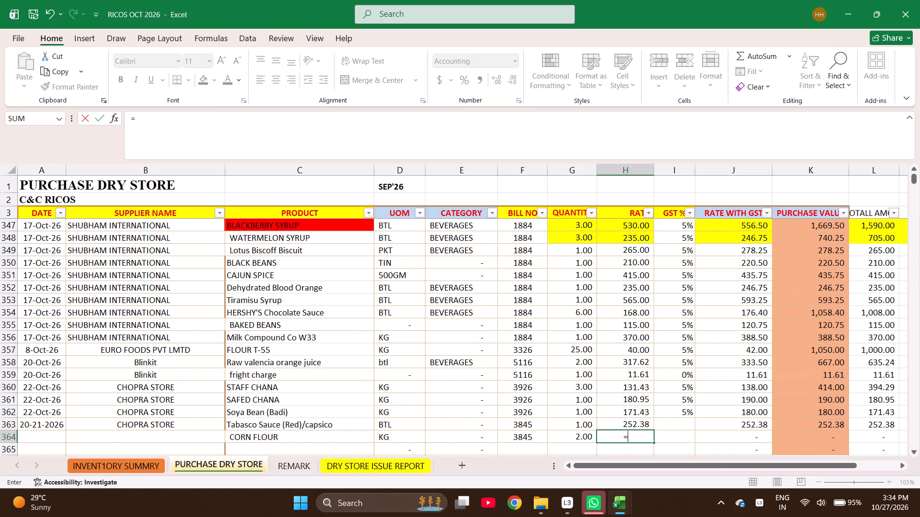
pyautogui.write('60/')
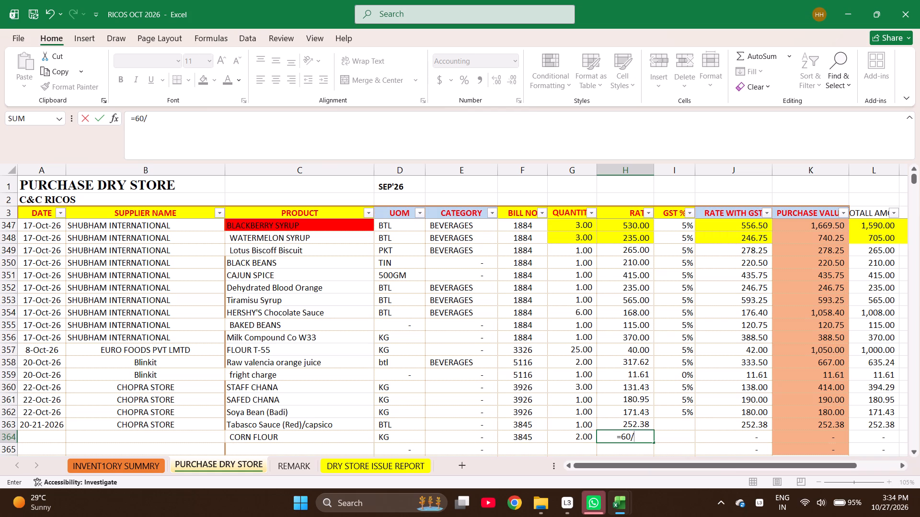
pyautogui.write('1.05')
pyautogui.press('Right')
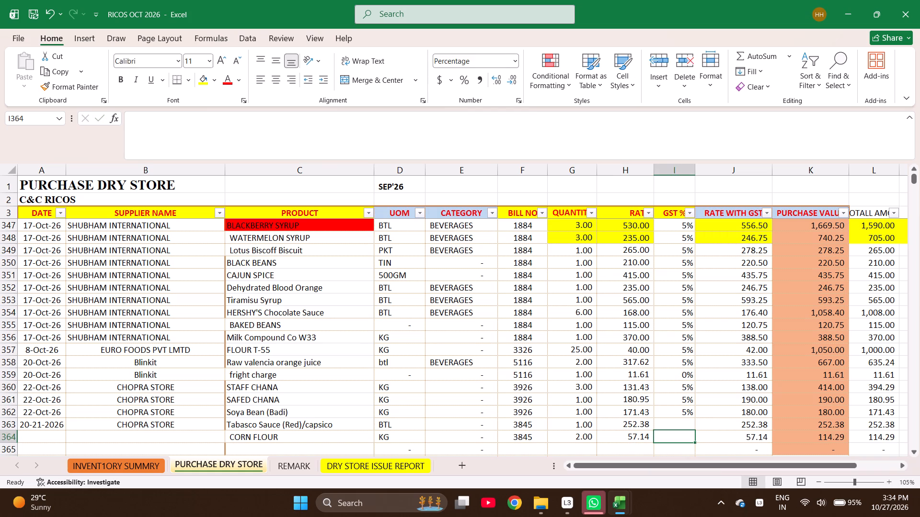
# Set the GST rate to 5% for both purchases in rows 363 and 364.
pyautogui.press('Up')
pyautogui.press('5')
pyautogui.press('Return')
pyautogui.press('5')
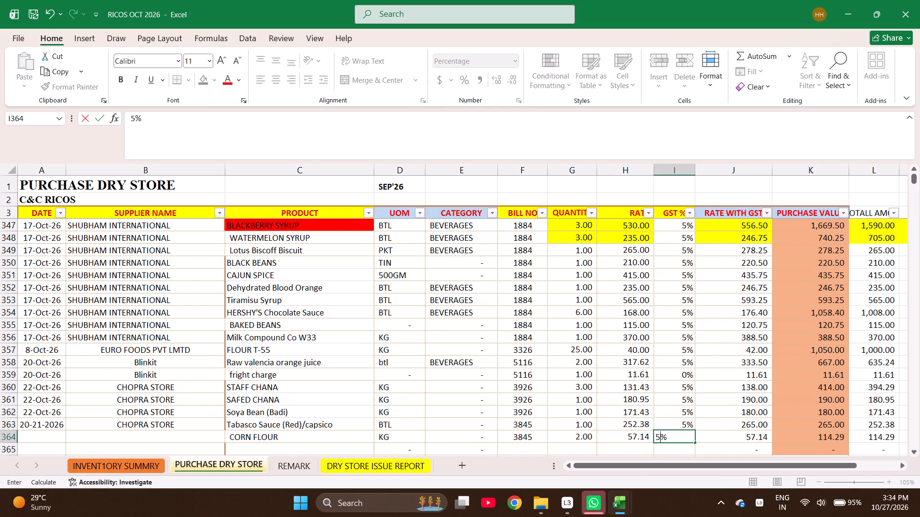
pyautogui.press('5')
pyautogui.press('BackSpace')
pyautogui.press('Right')
# Enter 595 in column M of the corn flour row 364.
pyautogui.press('Right')
pyautogui.press('Right')
pyautogui.press('Right')
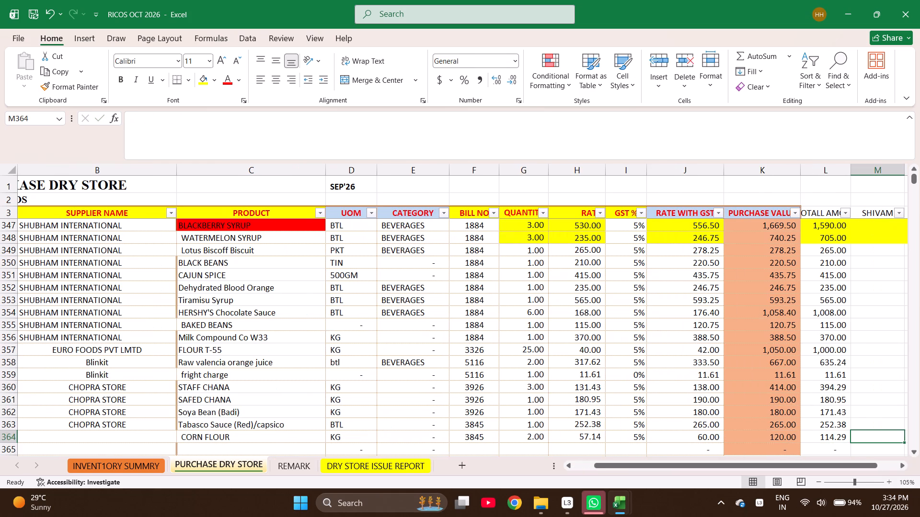
pyautogui.write('595')
pyautogui.press('Return')
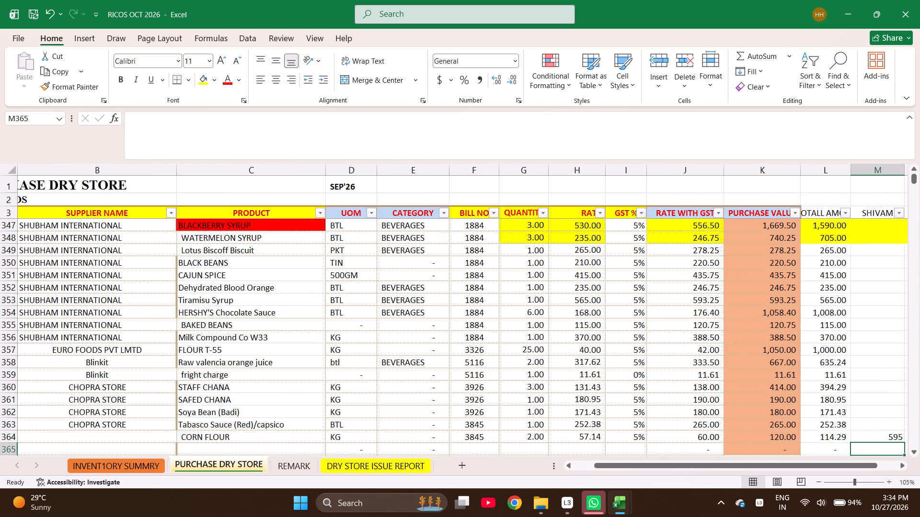
# Fill the date entry and supplier CHOPRA STORE down from row 363 to row 364.
pyautogui.hotkey('ctrl', 'Left')
pyautogui.hotkey('ctrl', 'Left')
pyautogui.hotkey('ctrl', 'Left')
pyautogui.hotkey('ctrl', 'Left')
pyautogui.hotkey('ctrl', 'Left')
pyautogui.hotkey('ctrl', 'Left')
pyautogui.hotkey('ctrl', 'Left')
pyautogui.hotkey('ctrl', 'Left')
pyautogui.hotkey('ctrl', 'Left')
pyautogui.hotkey('ctrl', 'Left')
pyautogui.hotkey('ctrl', 'Left')
pyautogui.hotkey('ctrl', 'Left')
pyautogui.hotkey('ctrl', 'Left')
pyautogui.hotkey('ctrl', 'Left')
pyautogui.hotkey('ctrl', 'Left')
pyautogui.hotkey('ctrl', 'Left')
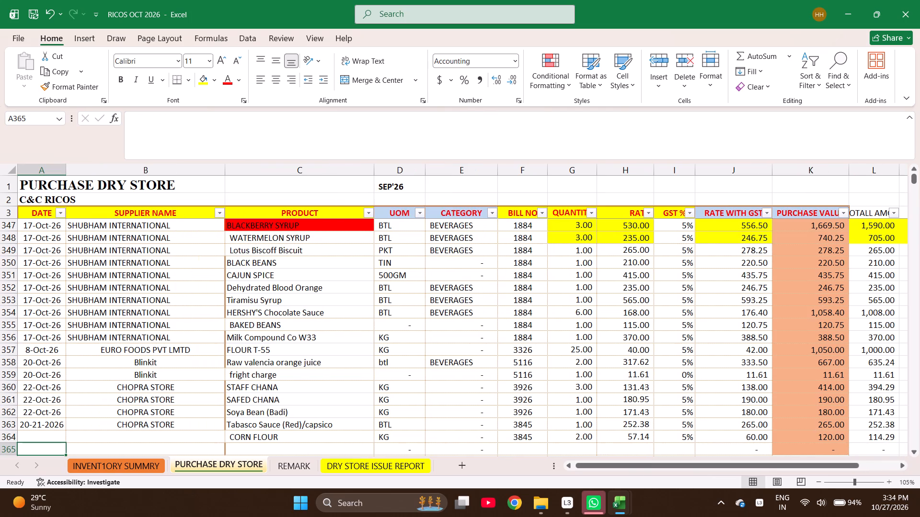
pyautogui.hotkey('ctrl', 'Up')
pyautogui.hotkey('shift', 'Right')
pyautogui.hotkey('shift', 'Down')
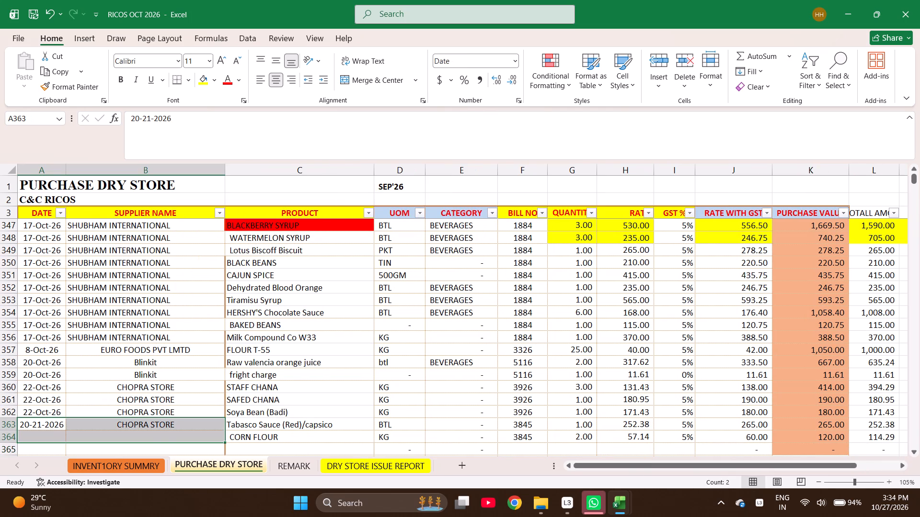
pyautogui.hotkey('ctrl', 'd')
# Correct the date in row 363 to 10-21-26 and fill it down to row 364.
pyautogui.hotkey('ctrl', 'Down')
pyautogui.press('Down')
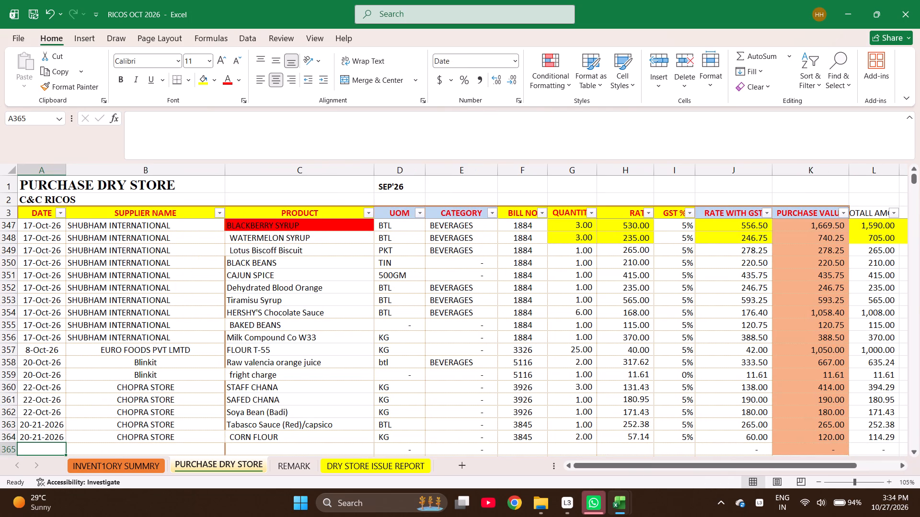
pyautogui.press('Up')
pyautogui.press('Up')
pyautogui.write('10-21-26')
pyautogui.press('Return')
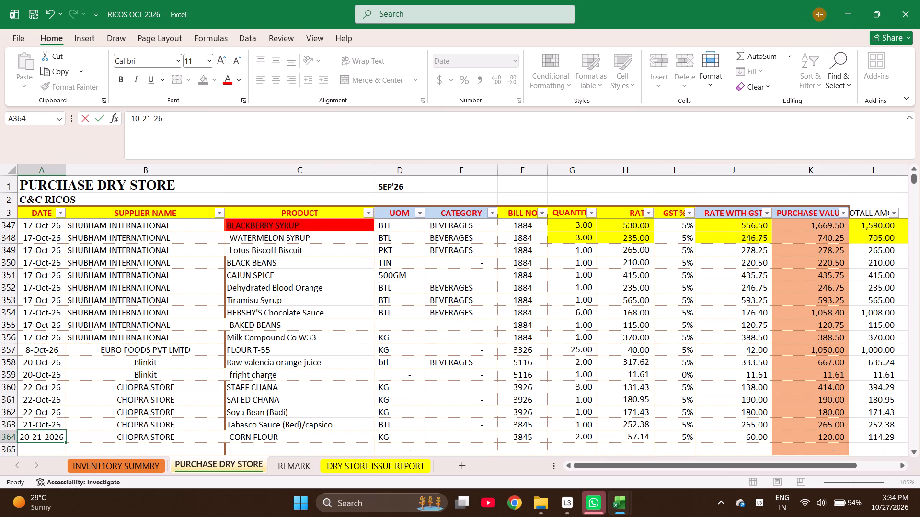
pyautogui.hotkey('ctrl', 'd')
# Start row 365 with the date 10-19-26 and the supplier CHOPRA STORE filled down from the row above.
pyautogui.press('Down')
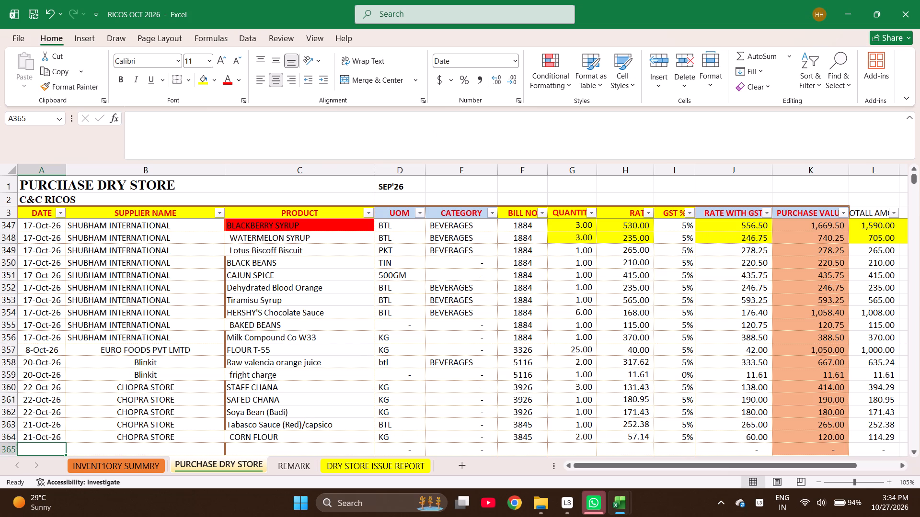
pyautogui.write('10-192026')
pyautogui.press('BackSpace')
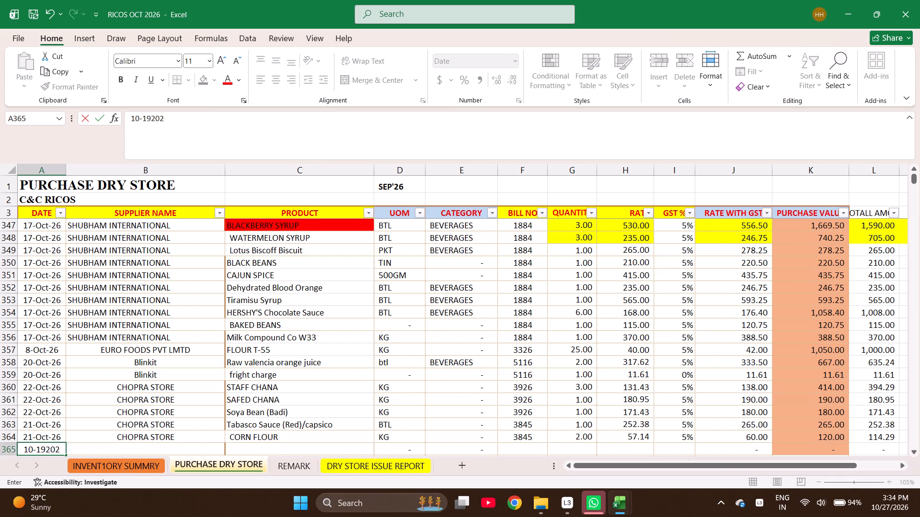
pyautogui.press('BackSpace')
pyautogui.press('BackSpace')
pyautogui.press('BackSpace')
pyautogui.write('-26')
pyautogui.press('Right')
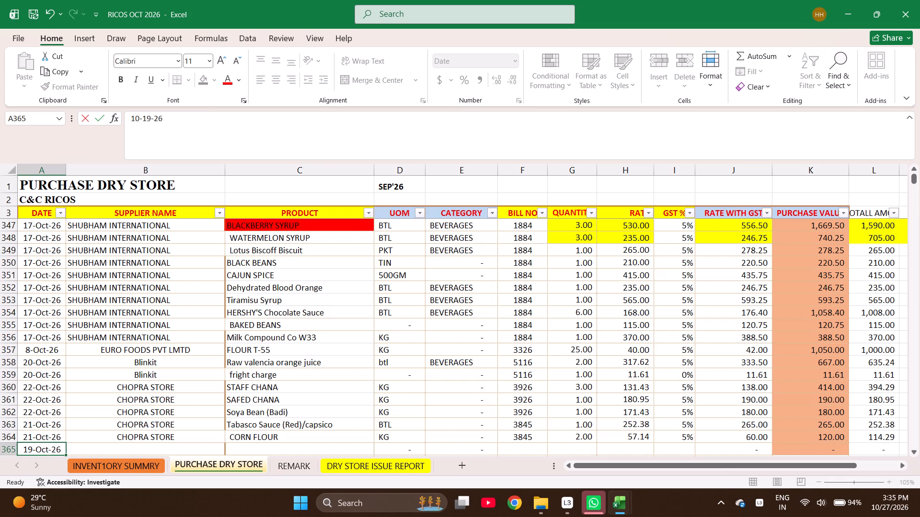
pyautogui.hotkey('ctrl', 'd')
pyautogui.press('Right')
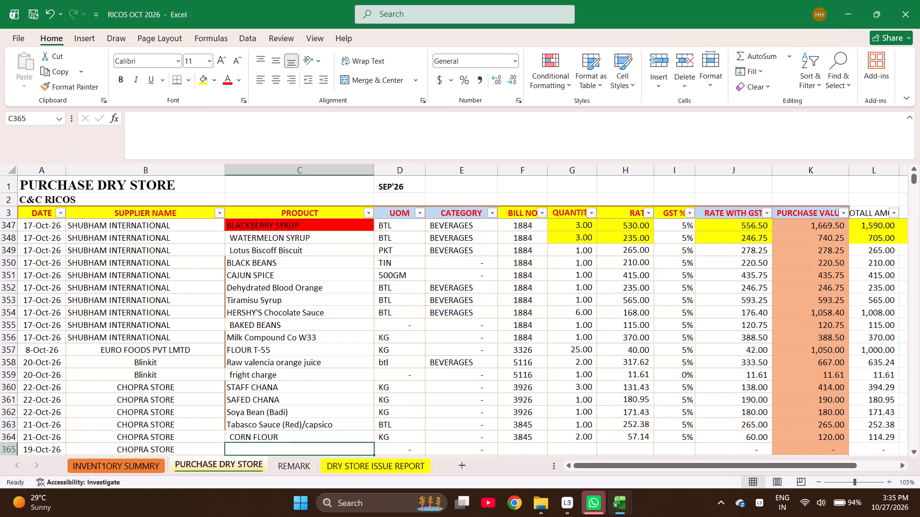
# Enter Soya Bean (Badi) as the product in row 365.
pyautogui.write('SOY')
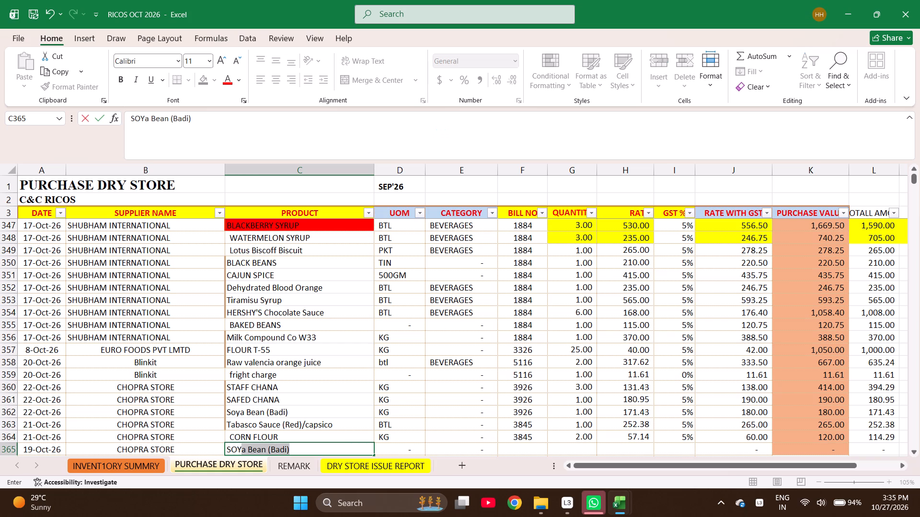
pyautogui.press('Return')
# Enter bill number 3744 for the soya bean purchase in row 365.
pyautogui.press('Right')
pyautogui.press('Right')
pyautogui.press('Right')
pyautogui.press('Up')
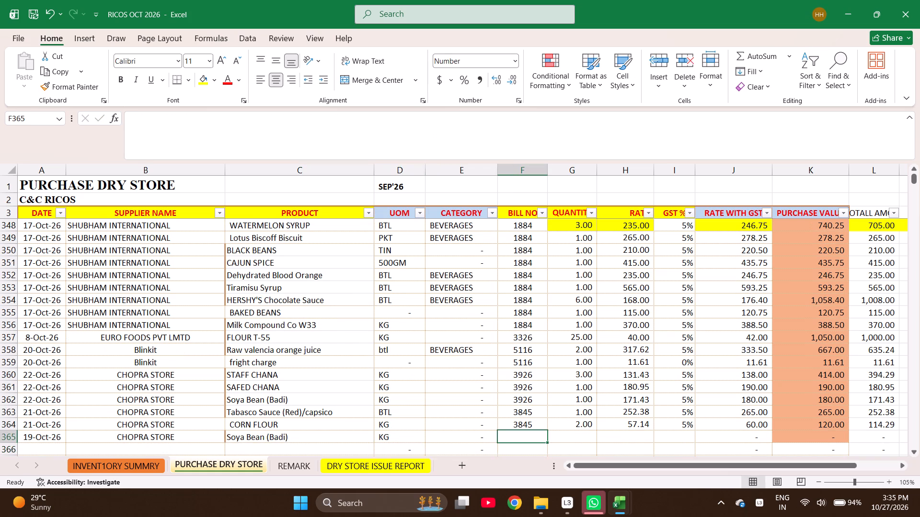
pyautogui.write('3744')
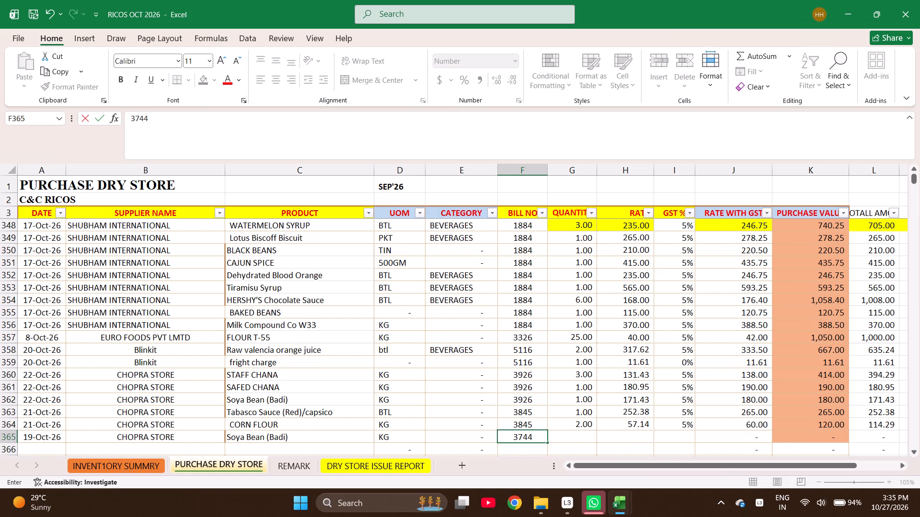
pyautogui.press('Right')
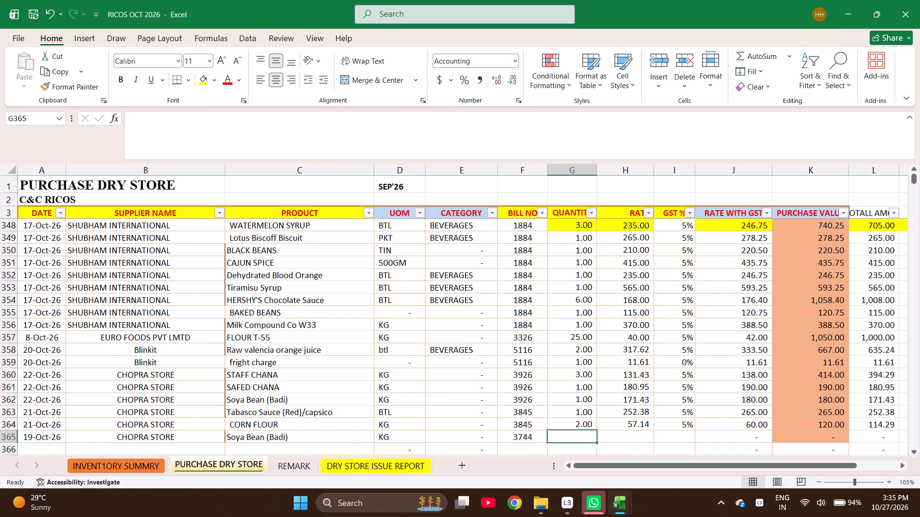
# Complete the soya bean purchase in row 365 with quantity 2, rate =180/1.05 and GST 5%.
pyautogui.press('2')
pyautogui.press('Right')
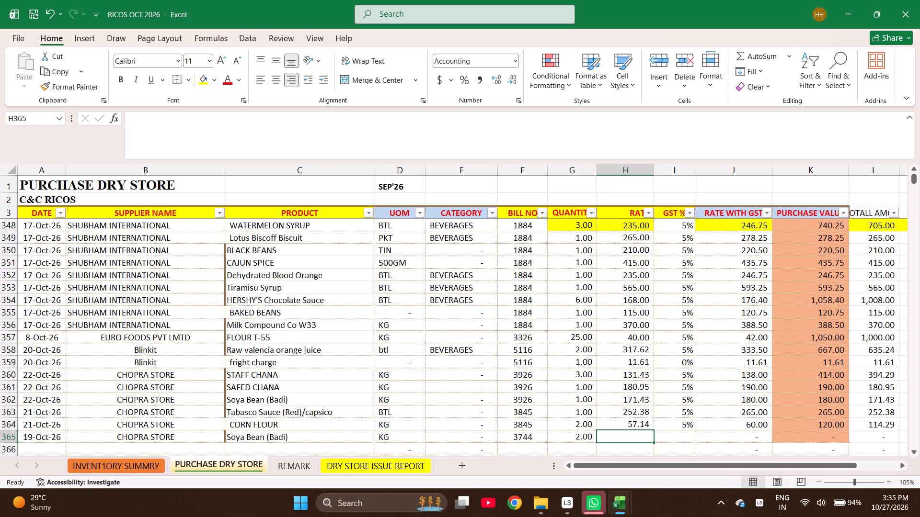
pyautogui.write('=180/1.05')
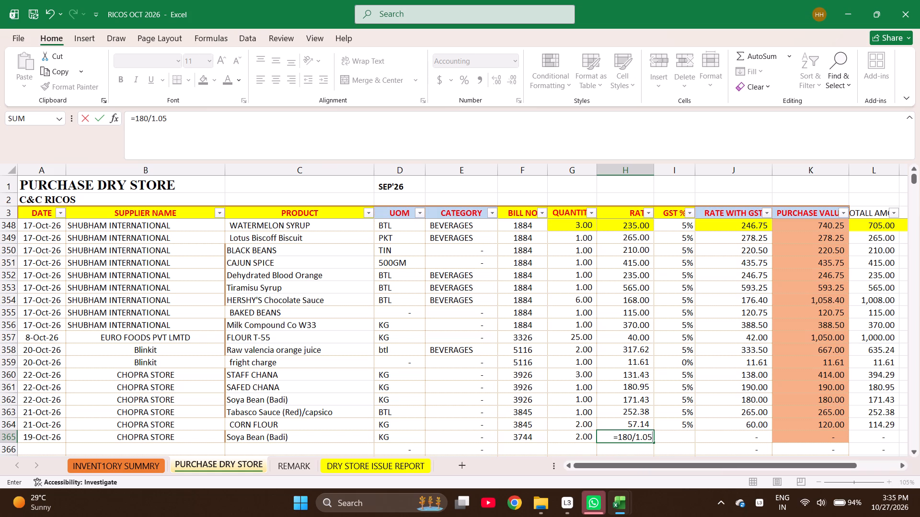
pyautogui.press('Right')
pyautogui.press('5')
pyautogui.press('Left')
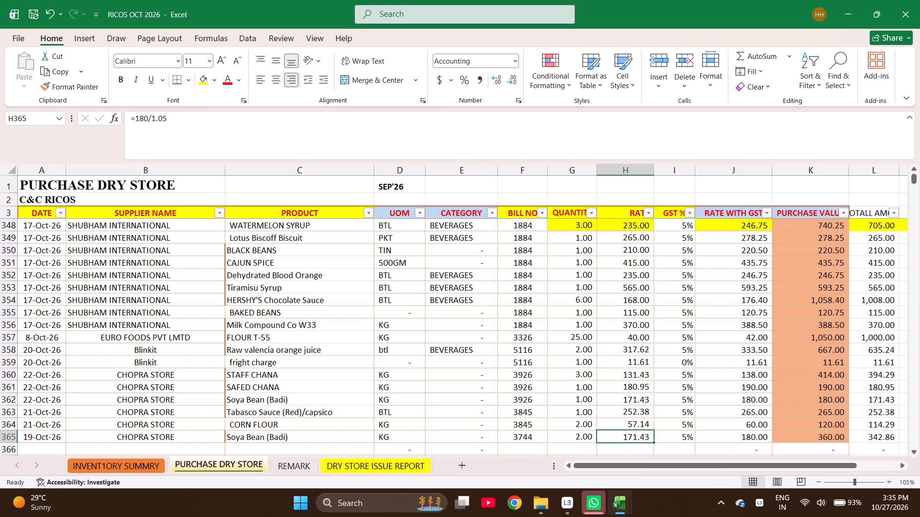
# Search the BILL NO filter list for bill numbers 3524 and 4852 without applying a filter.
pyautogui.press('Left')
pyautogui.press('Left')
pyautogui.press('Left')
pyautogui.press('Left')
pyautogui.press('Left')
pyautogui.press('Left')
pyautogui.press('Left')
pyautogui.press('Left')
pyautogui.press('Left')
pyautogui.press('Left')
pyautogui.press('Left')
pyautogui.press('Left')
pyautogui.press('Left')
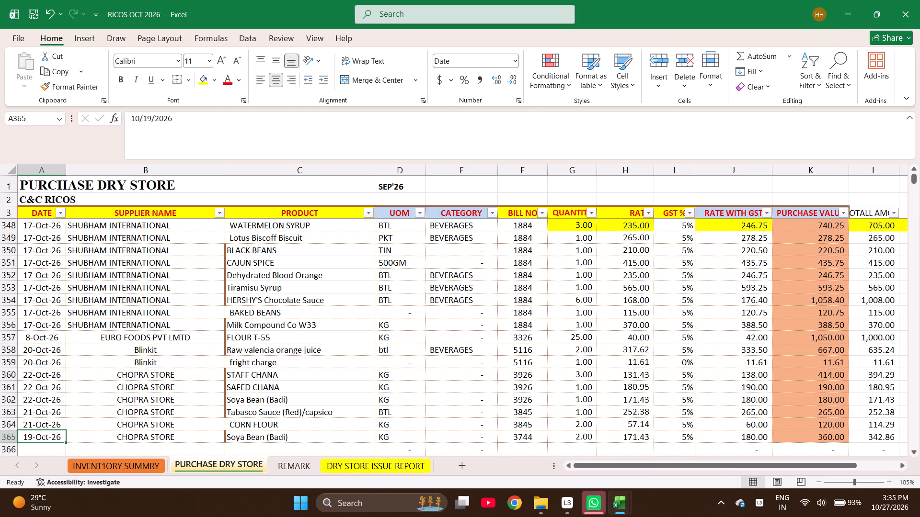
pyautogui.click(542, 216)
pyautogui.press('e')
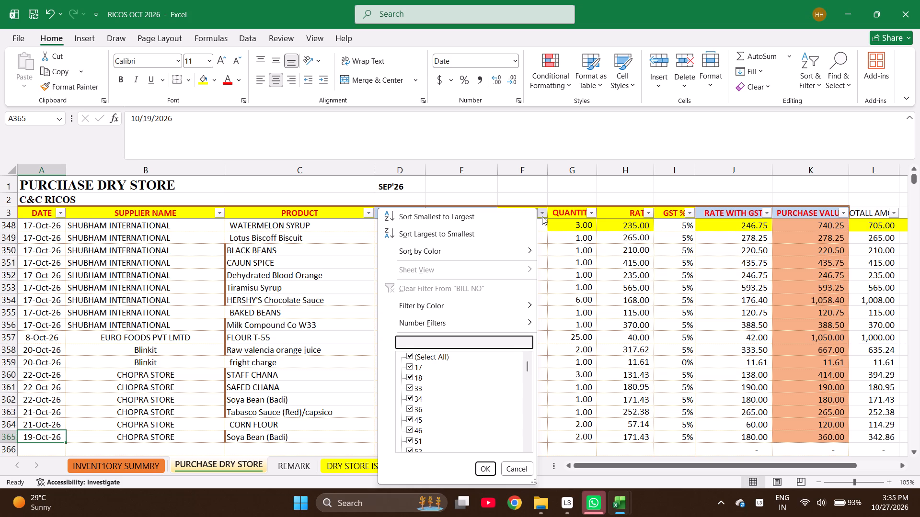
pyautogui.write('3524')
pyautogui.press('Escape')
pyautogui.press('Escape')
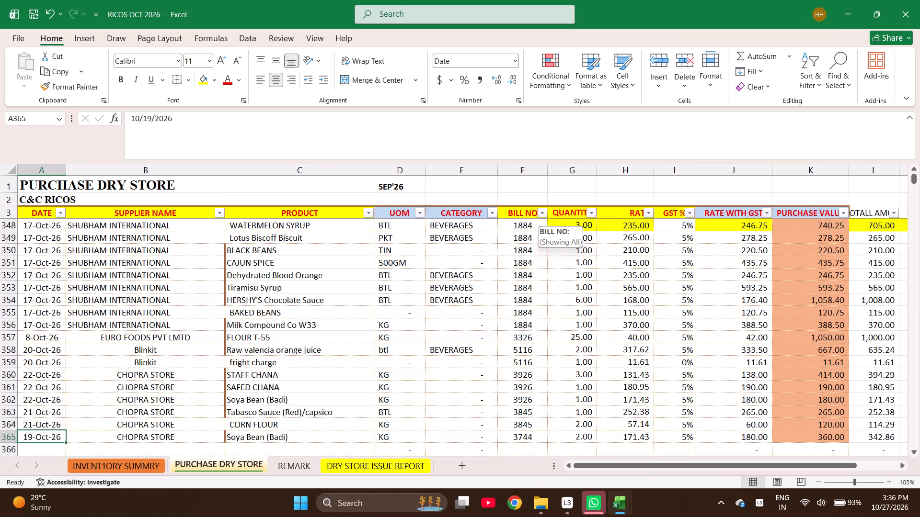
pyautogui.click(542, 216)
pyautogui.press('e')
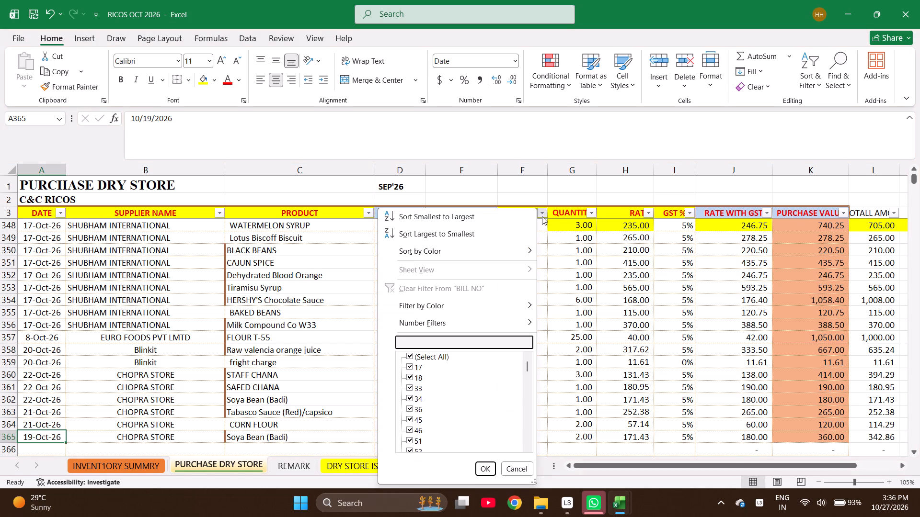
pyautogui.write('4852')
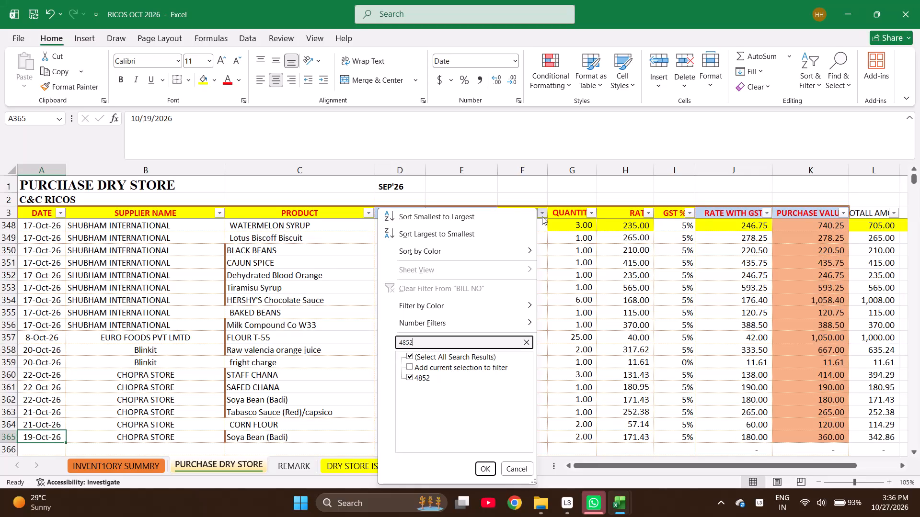
pyautogui.press('Escape')
pyautogui.press('Escape')
# Start row 366 with the date 10-20-2026 and the supplier GLOBAL BASKET TRADING COMPANY.
pyautogui.press('Down')
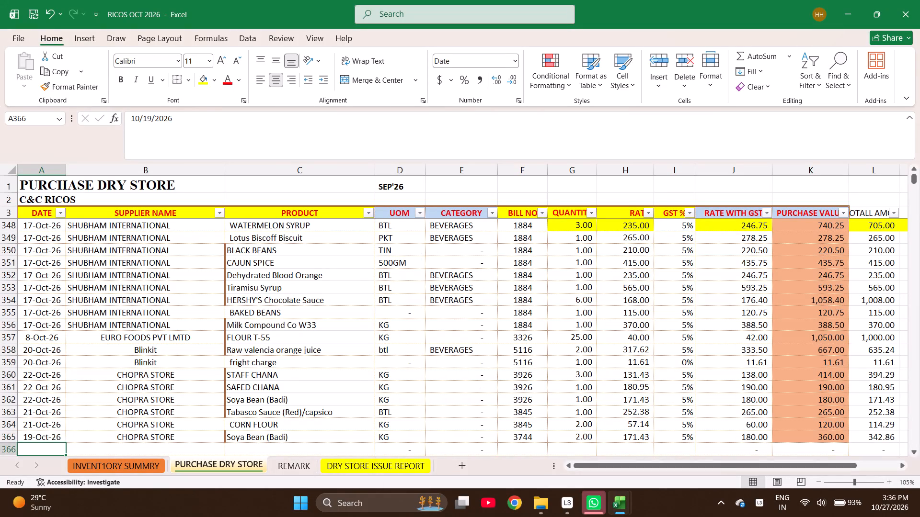
pyautogui.write('10-20-2026')
pyautogui.press('Right')
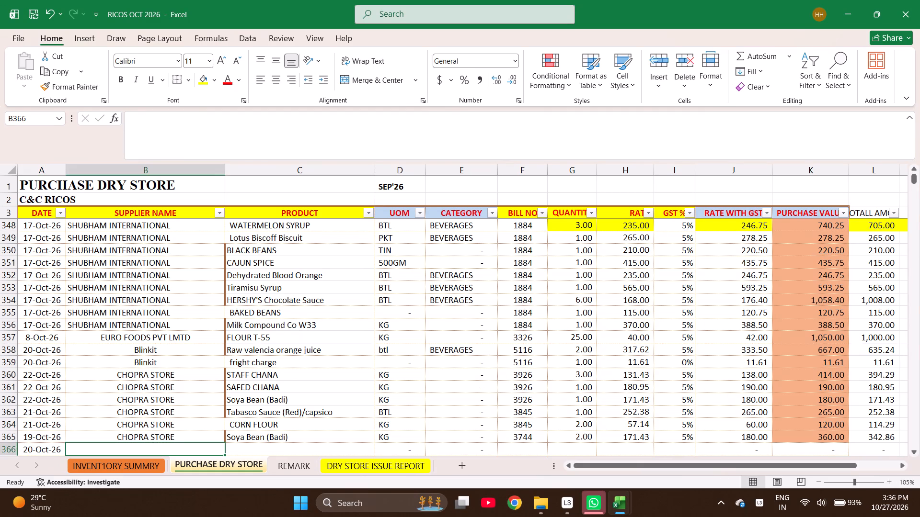
pyautogui.write('GLO')
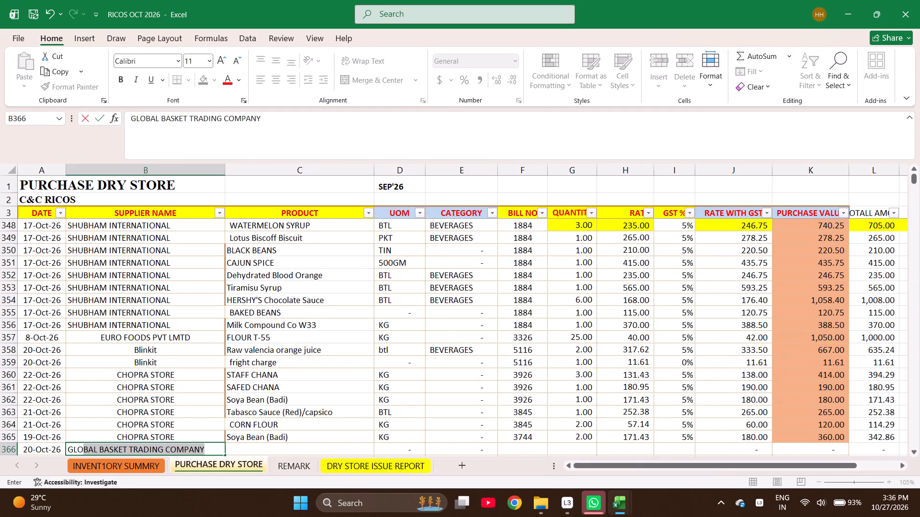
pyautogui.press('Return')
pyautogui.press('Up')
pyautogui.press('Right')
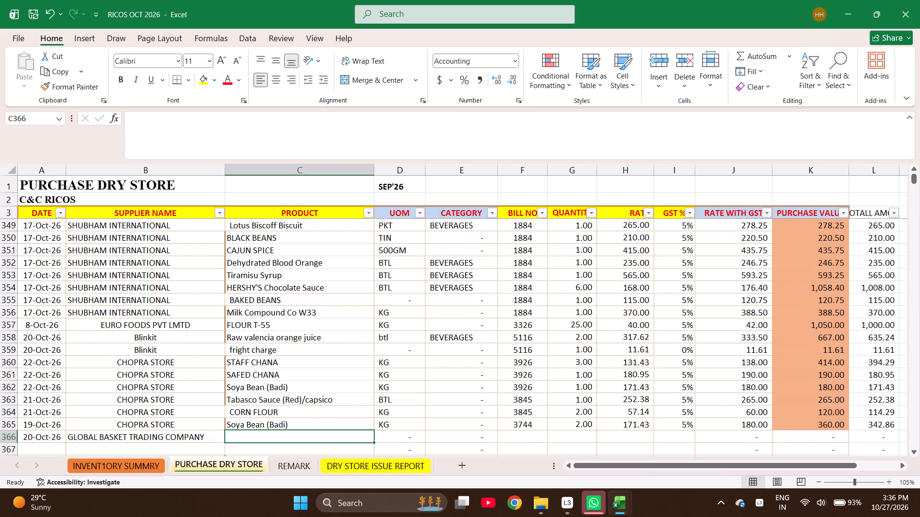
# Switch to Loggy3, start a new recording session and minimize its window.
pyautogui.click(556, 462)
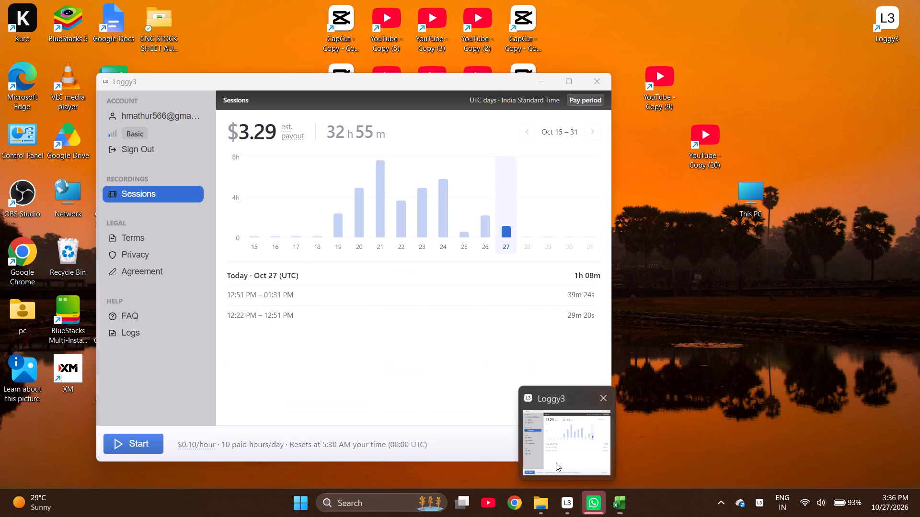
pyautogui.click(132, 436)
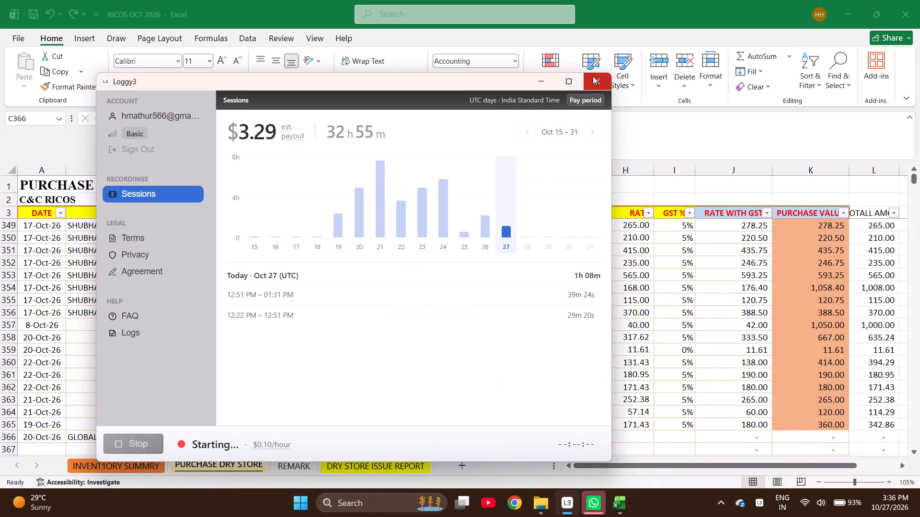
pyautogui.click(539, 79)
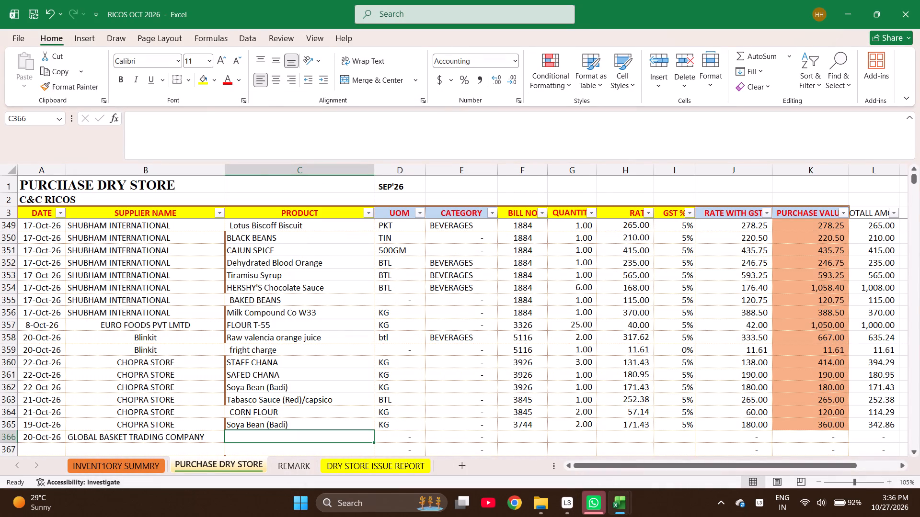
# Find Blueberry Filling in the inventory summary and copy its name into row 366's product cell in the purchase sheet.
pyautogui.hotkey('ctrl', 'pageup')
pyautogui.hotkey('ctrl', 'f')
pyautogui.write('BLUEB')
pyautogui.press('Return')
pyautogui.press('Escape')
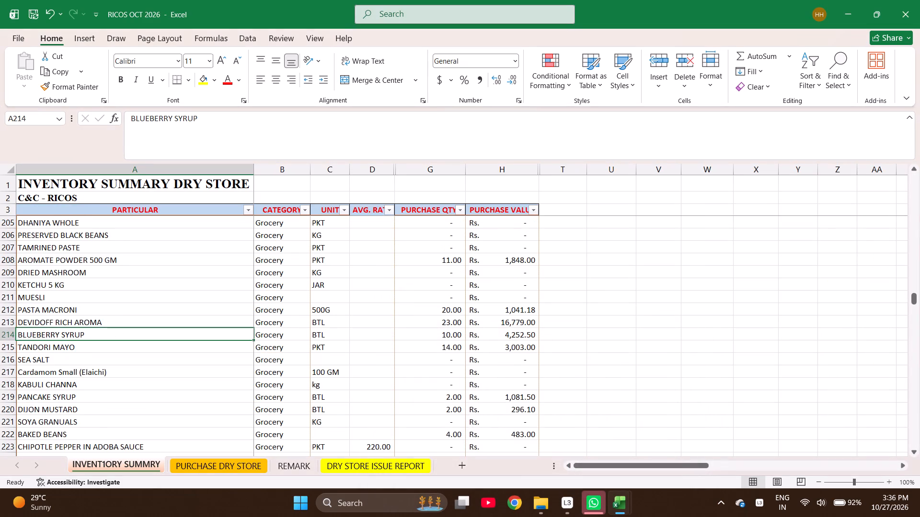
pyautogui.hotkey('ctrl', 'f')
pyautogui.press('Return')
pyautogui.press('Escape')
pyautogui.hotkey('ctrl', 'c')
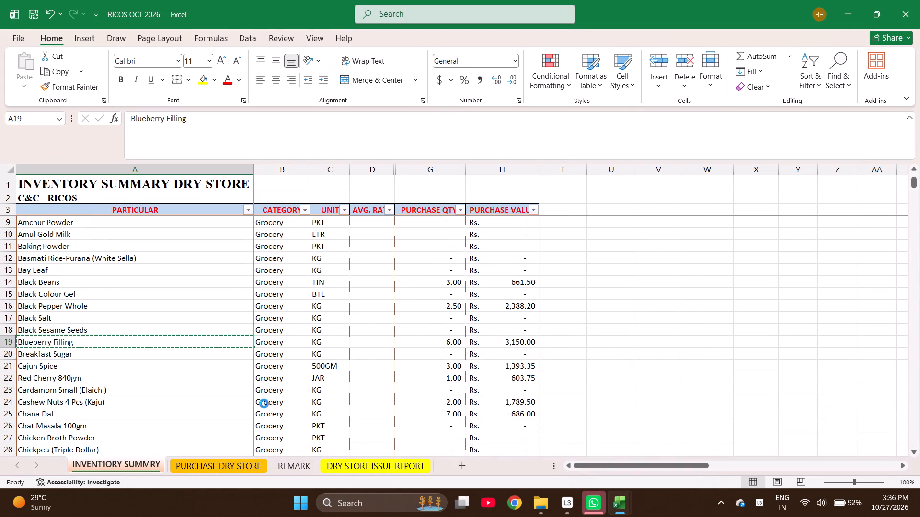
pyautogui.hotkey('ctrl', 'pagedown')
pyautogui.press('Return')
# Enter the products DEVIDOFF RICH AROMA in row 367 and Peeled Tomato 2550gm in row 368.
pyautogui.press('Down')
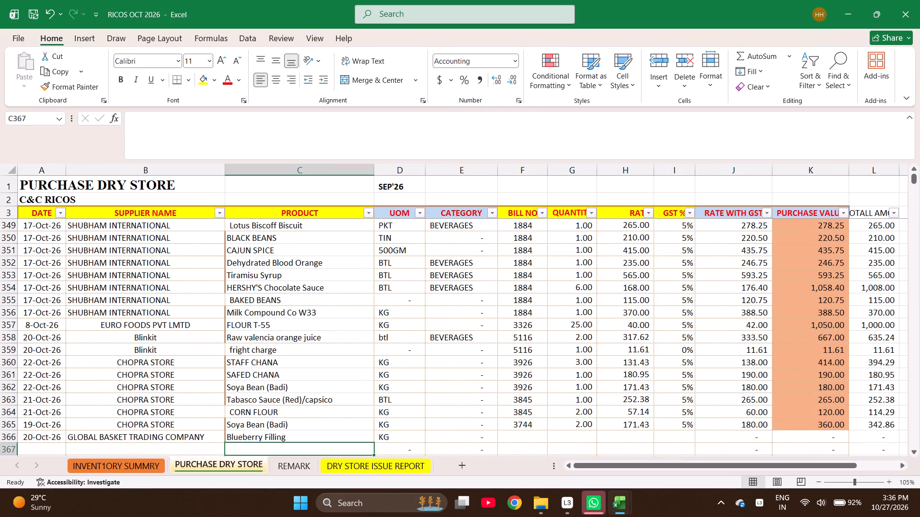
pyautogui.write('DEV')
pyautogui.press('Return')
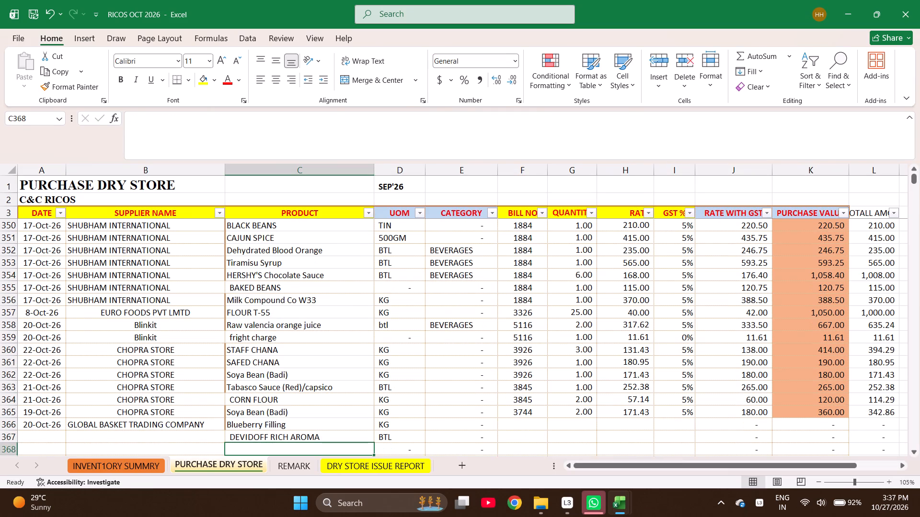
pyautogui.write('PEEL')
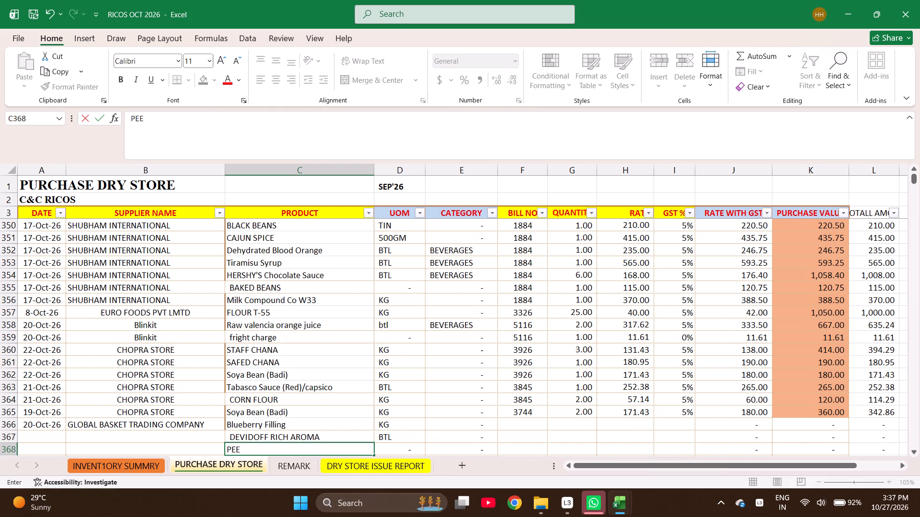
pyautogui.press('Return')
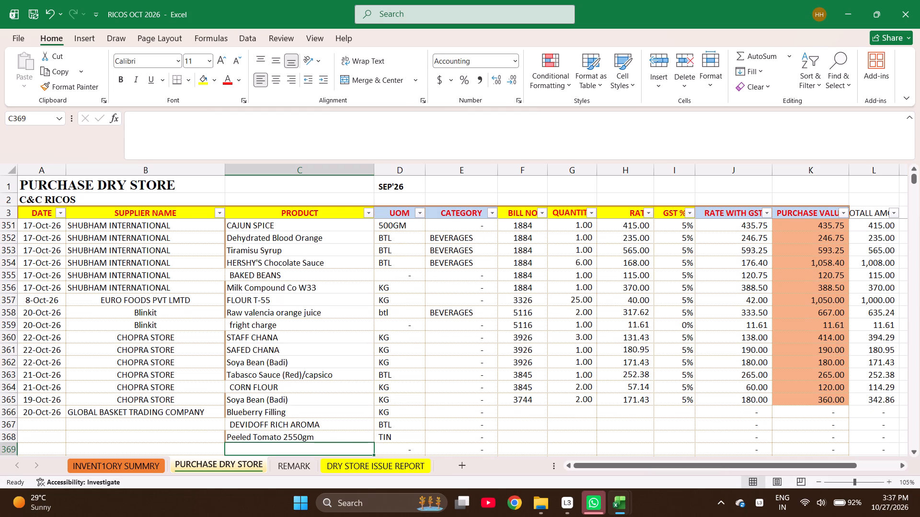
# Enter the products PERI PERI PREMIX in row 369 and kitchen king in row 370.
pyautogui.write('PERI PERI')
pyautogui.press('space')
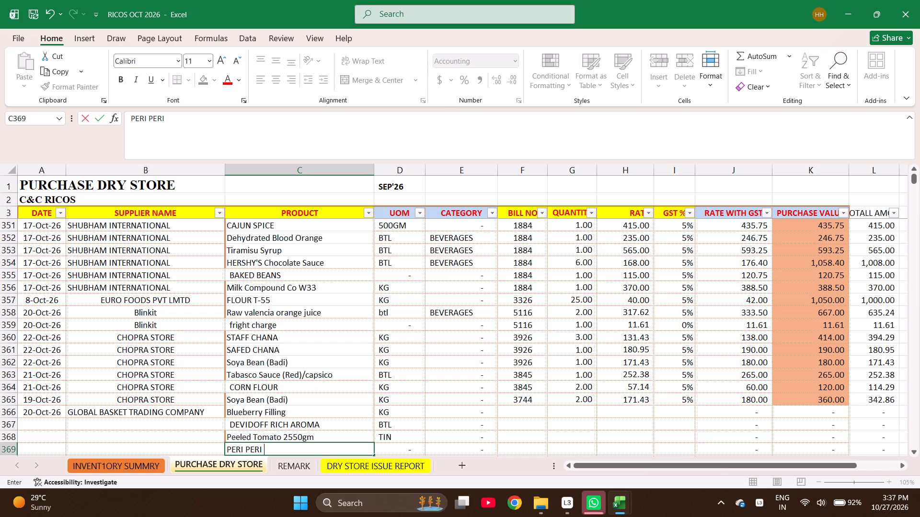
pyautogui.press('p')
pyautogui.write('REMIX')
pyautogui.press('Return')
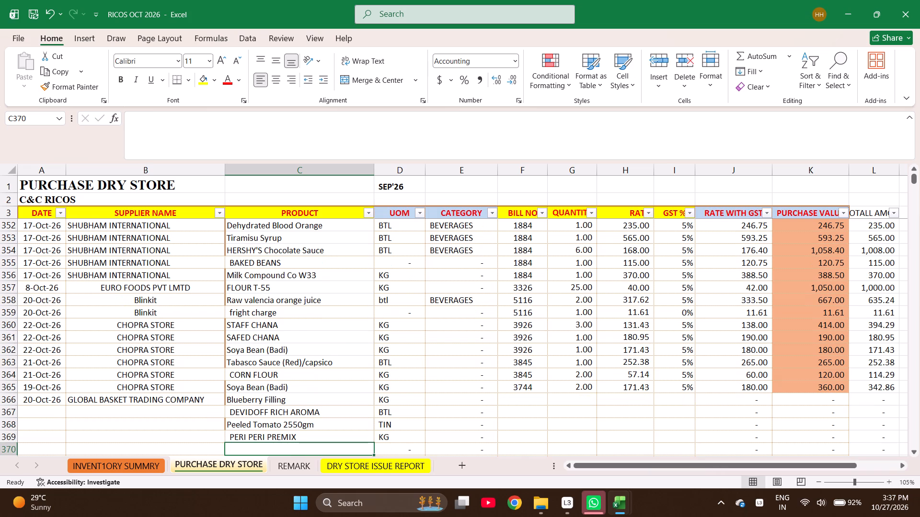
pyautogui.write('KIT')
pyautogui.write('CHEN KIN')
pyautogui.press('Return')
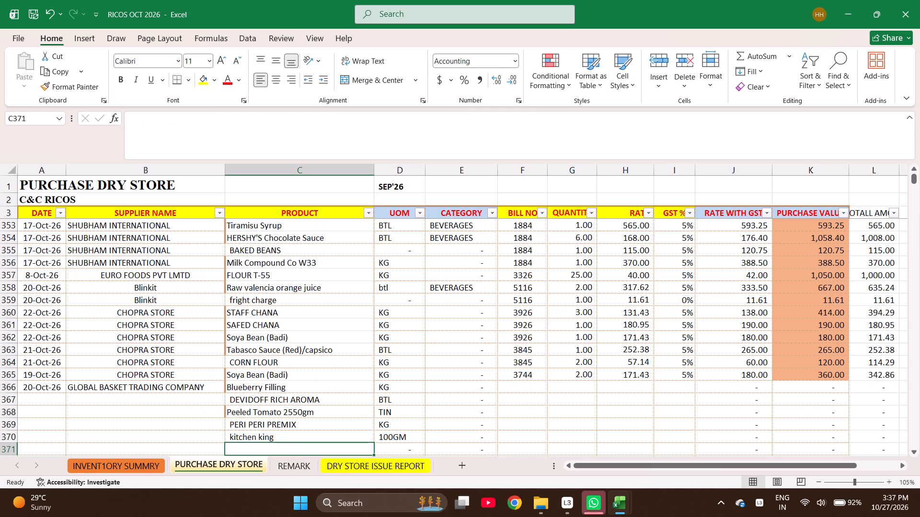
# Enter the products PASTA PENNE in row 371 and PASTA MACRONI in row 372.
pyautogui.write('PAS')
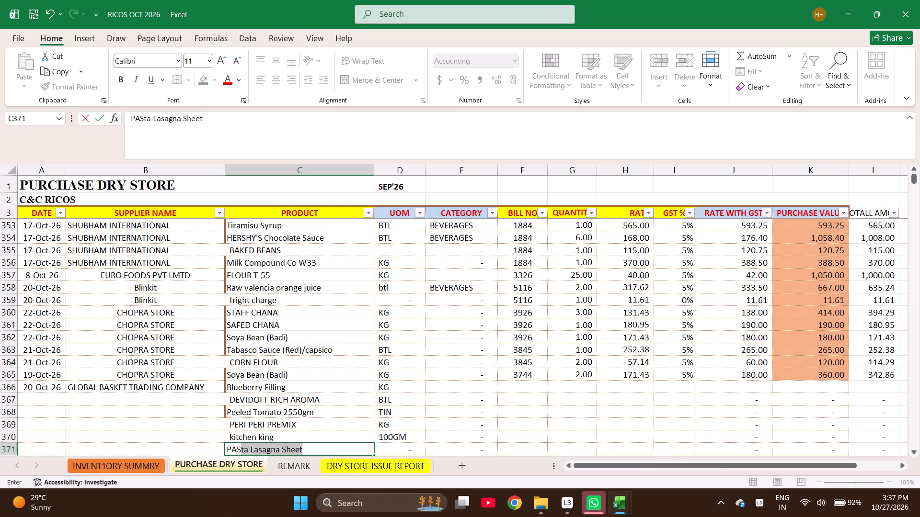
pyautogui.press('t')
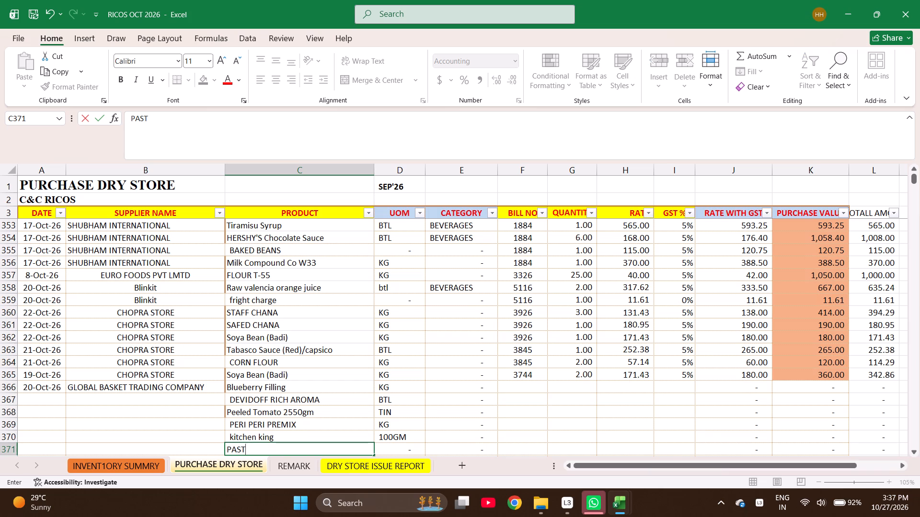
pyautogui.write('A P')
pyautogui.press('Return')
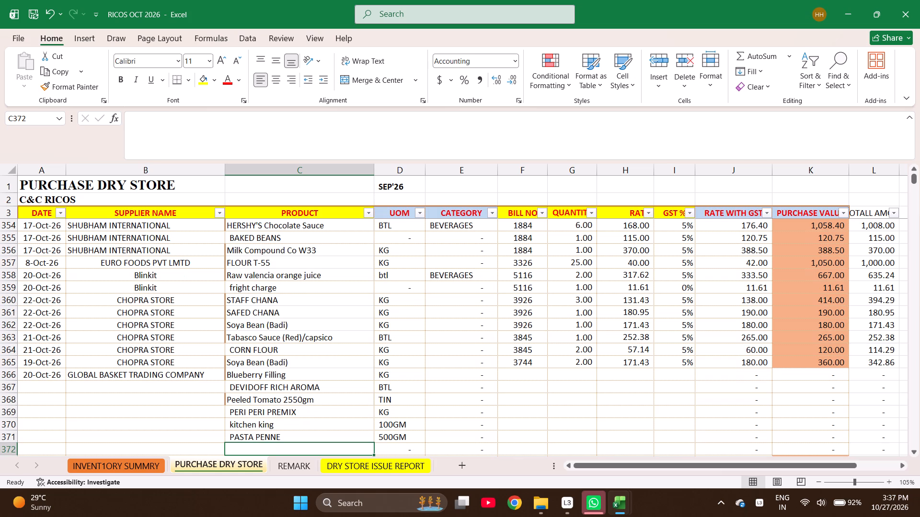
pyautogui.write('PASTA MACRO')
pyautogui.press('Return')
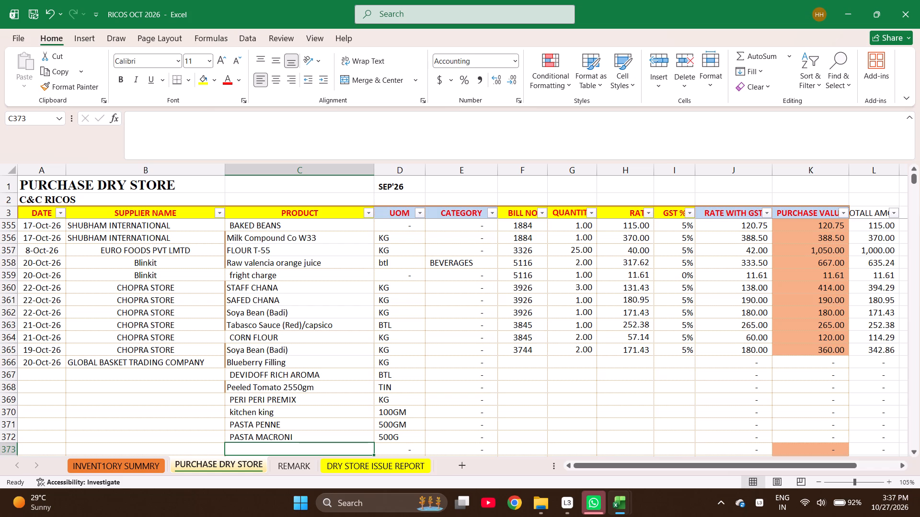
# Enter 0.0. PIZZA FLOUR as the product in row 373.
pyautogui.write('0.0.')
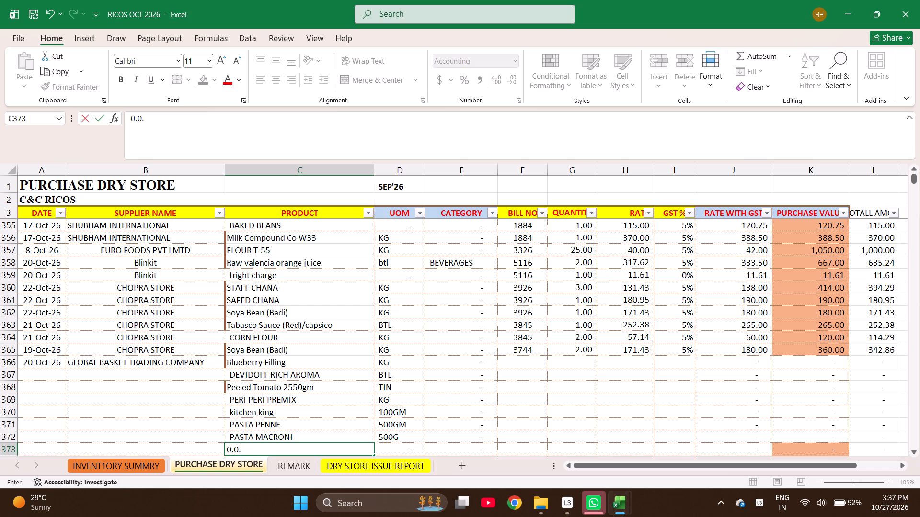
pyautogui.press('space')
pyautogui.write('PI')
pyautogui.press('Return')
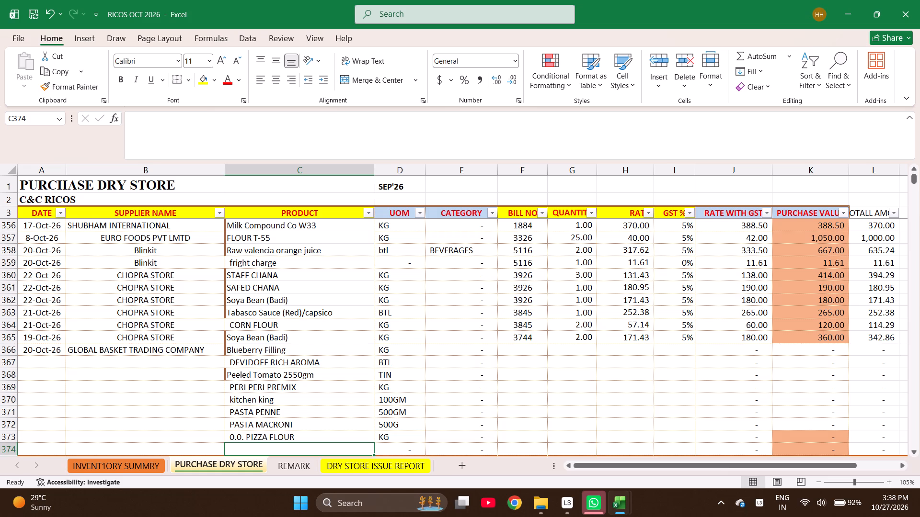
# Find AROMATE POWDER 500 GM in the inventory summary and copy its name into row 374's product cell in the purchase sheet.
pyautogui.hotkey('ctrl', 'pageup')
pyautogui.hotkey('ctrl', 'f')
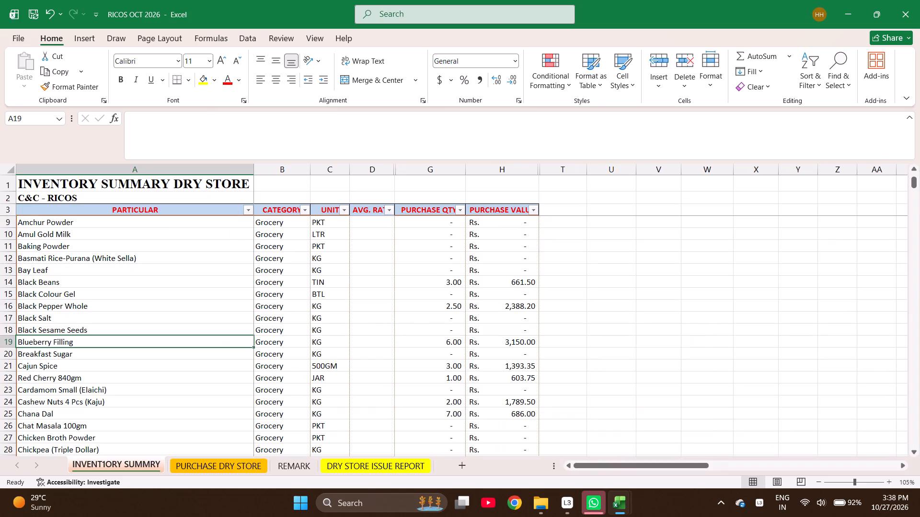
pyautogui.write('AROM')
pyautogui.press('Return')
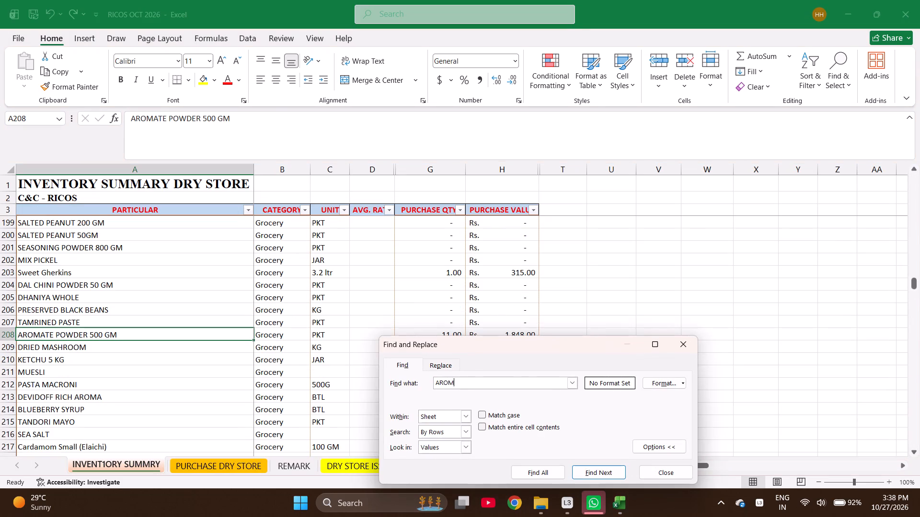
pyautogui.press('Escape')
pyautogui.hotkey('ctrl', 'c')
pyautogui.hotkey('ctrl', 'pagedown')
pyautogui.press('Return')
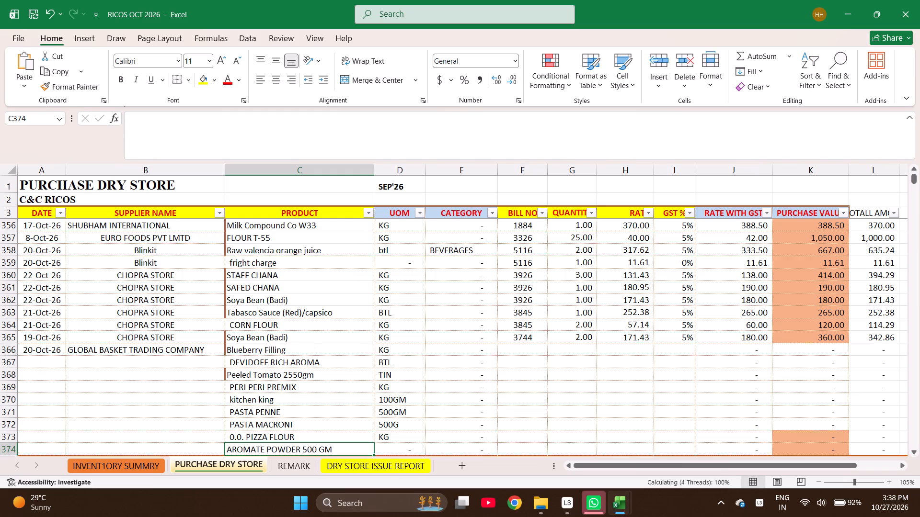
pyautogui.press('Down')
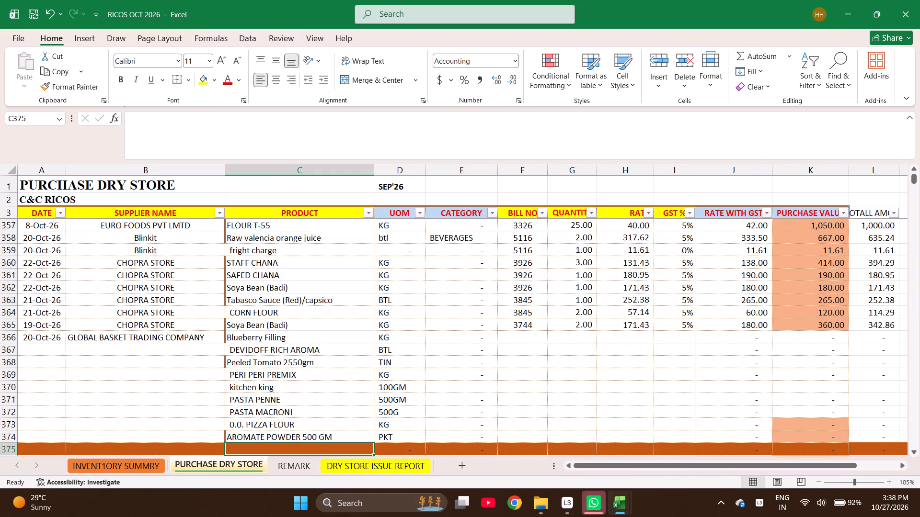
# Change the dark orange fill across the whole of row 375 to white.
pyautogui.hotkey('shift', 'space')
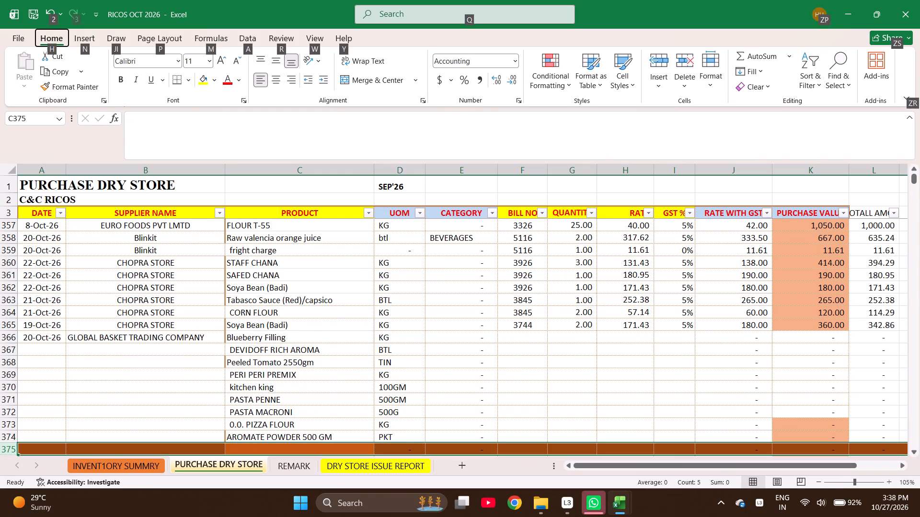
pyautogui.write('HH')
pyautogui.press('Return')
pyautogui.press('Down')
pyautogui.press('Up')
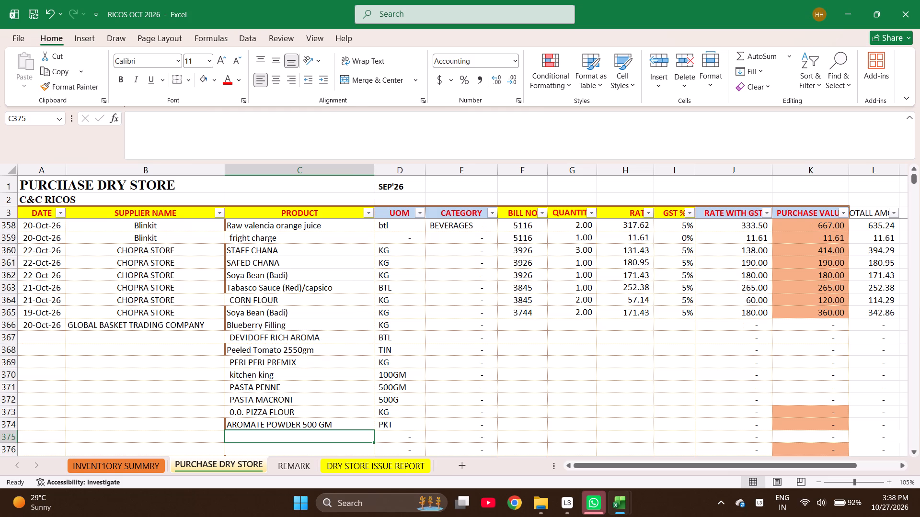
# Enter the products Staff Dal (Mix Dal) in row 375 and staff chickpeas in row 376.
pyautogui.write('STAFF')
pyautogui.press('space')
pyautogui.press('d')
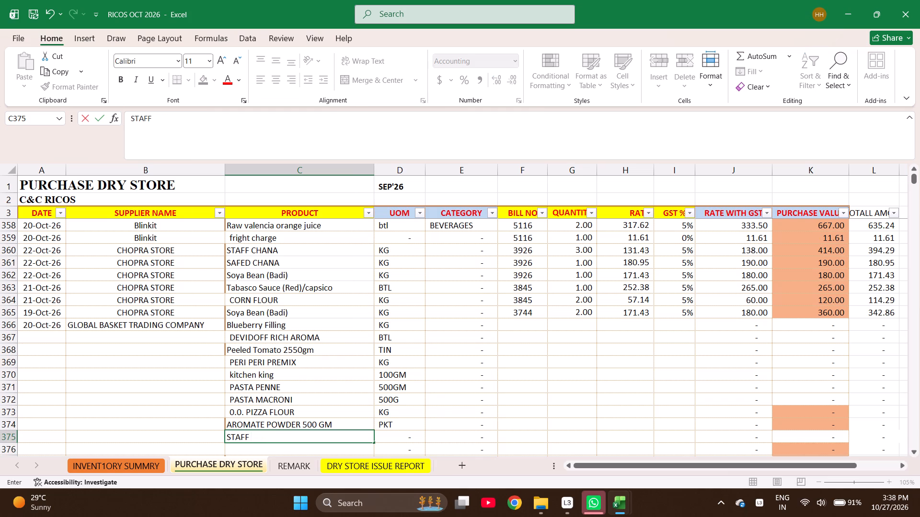
pyautogui.press('a')
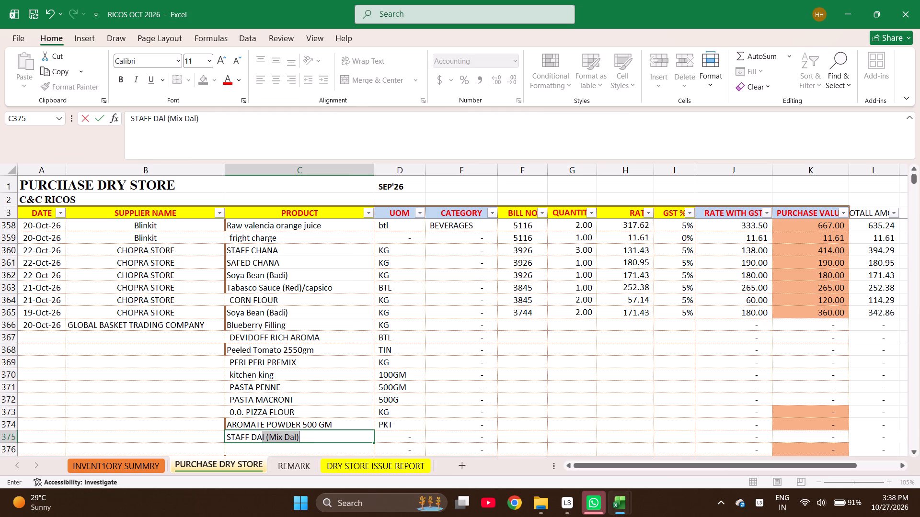
pyautogui.press('Return')
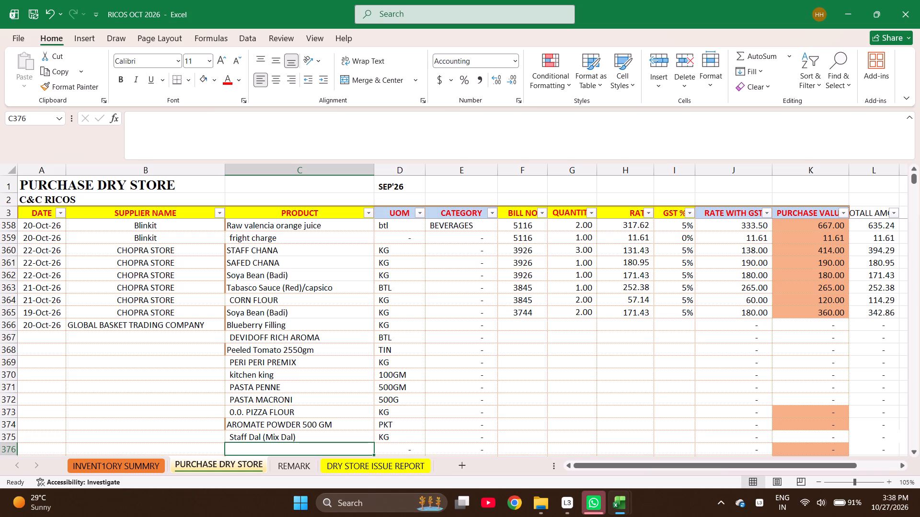
pyautogui.write('STAFF')
pyautogui.press('space')
pyautogui.write('CHICK')
pyautogui.press('Return')
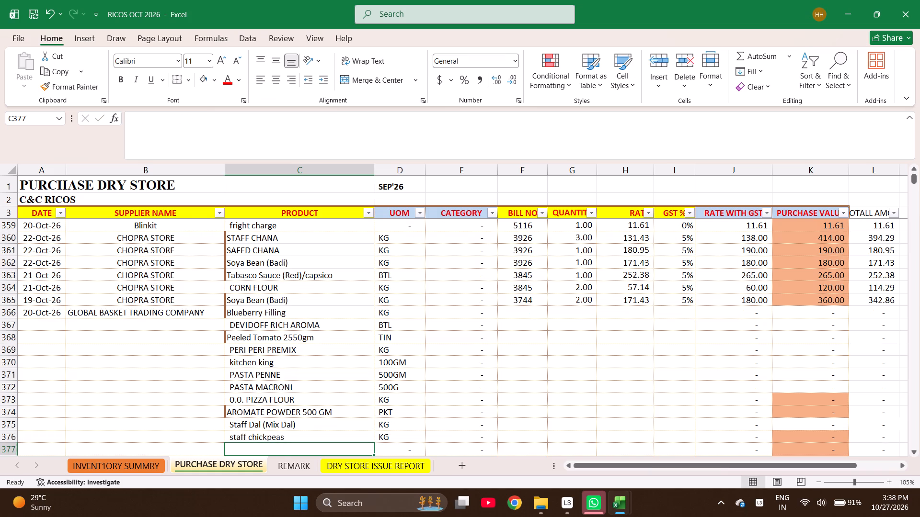
# Select the product cells from row 377 up to row 366 to check how many items the bill has.
pyautogui.hotkey('shift', 'Up')
pyautogui.hotkey('shift', 'Up')
pyautogui.hotkey('shift', 'Up')
pyautogui.hotkey('shift', 'Up')
pyautogui.hotkey('shift', 'Up')
pyautogui.hotkey('shift', 'Up')
pyautogui.hotkey('shift', 'Up')
pyautogui.hotkey('shift', 'Up')
pyautogui.hotkey('shift', 'Up')
pyautogui.hotkey('shift', 'Up')
pyautogui.hotkey('shift', 'Up')
pyautogui.hotkey('shift', 'Up')
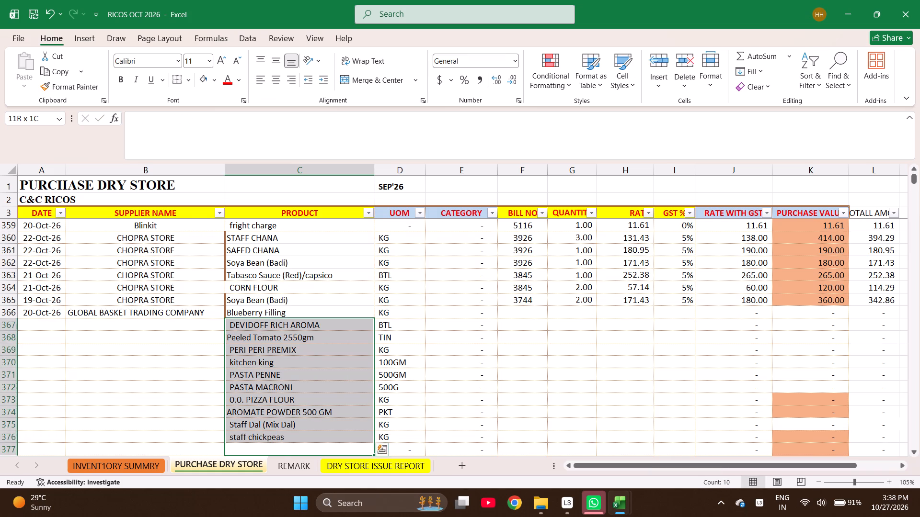
pyautogui.hotkey('shift', 'Up')
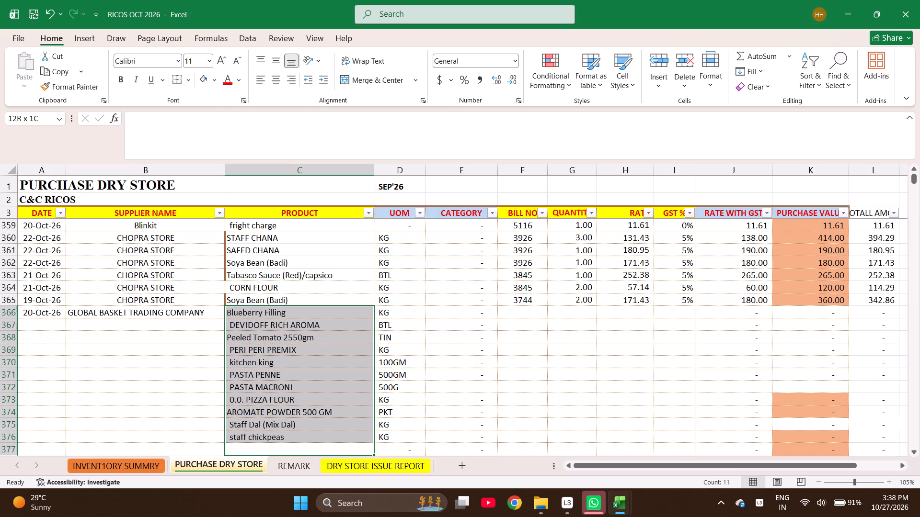
# Enter bill number 137 for the GLOBAL BASKET TRADING COMPANY entry in row 366.
pyautogui.press('Right')
pyautogui.press('Right')
pyautogui.press('Right')
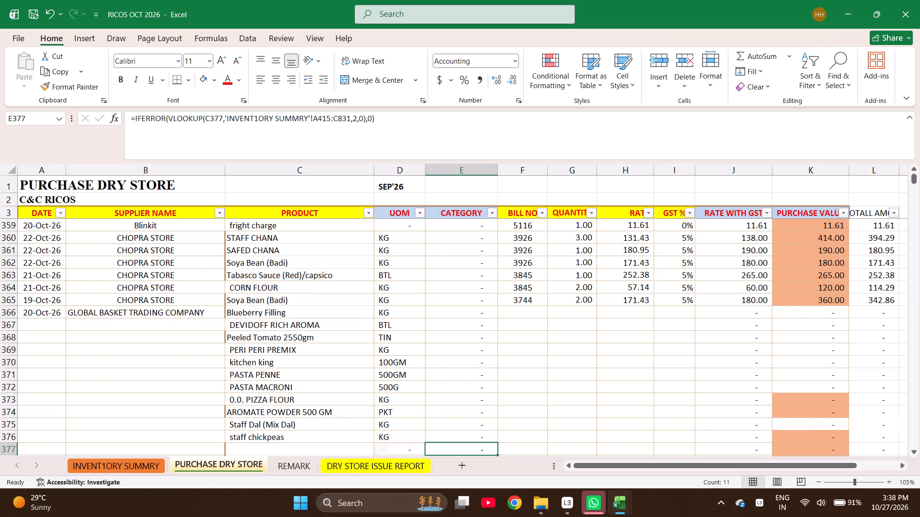
pyautogui.hotkey('ctrl', 'Up')
pyautogui.press('Down')
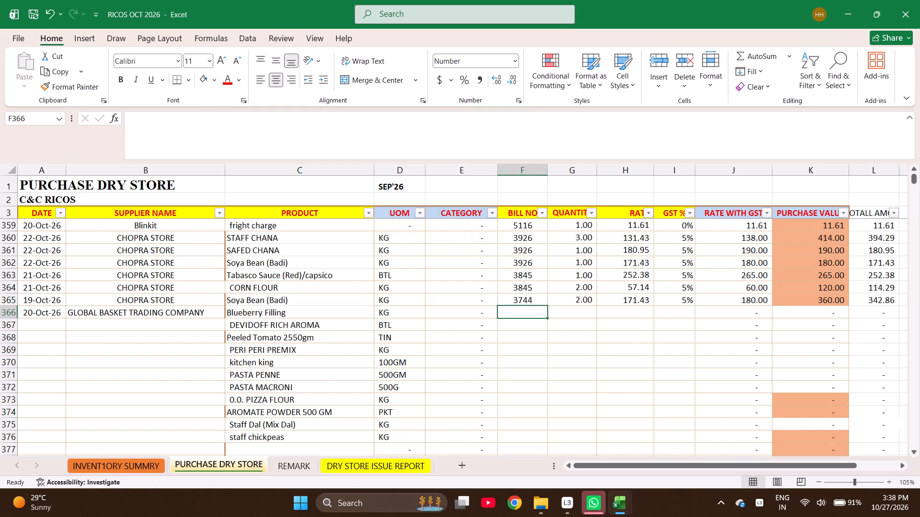
pyautogui.write('137')
pyautogui.press('Right')
# Enter the quantities 2, 3, 2, 1 and 10 for rows 366 to 370, Blueberry Filling through kitchen king.
pyautogui.press('Right')
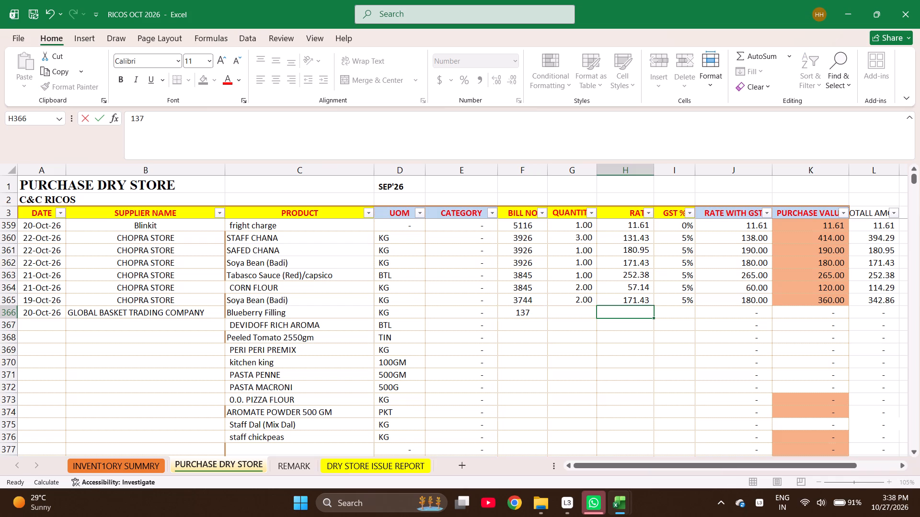
pyautogui.press('Left')
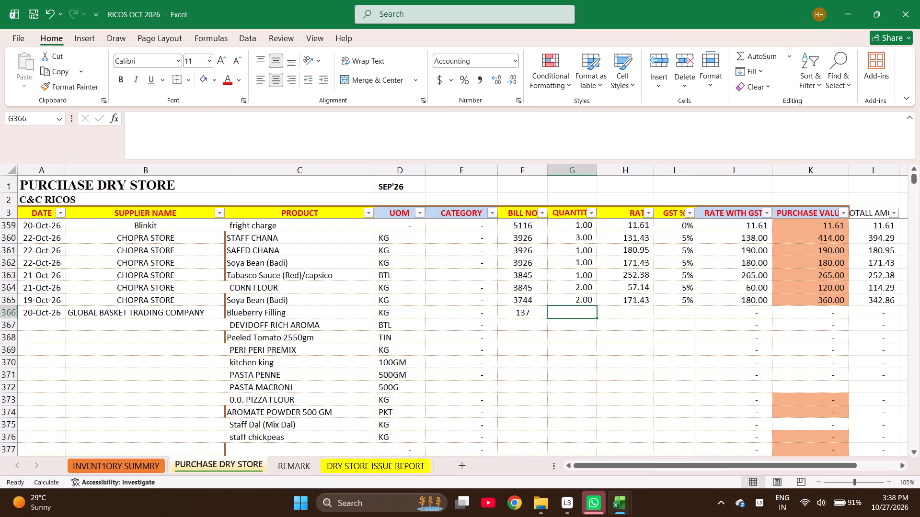
pyautogui.press('2')
pyautogui.press('Return')
pyautogui.press('3')
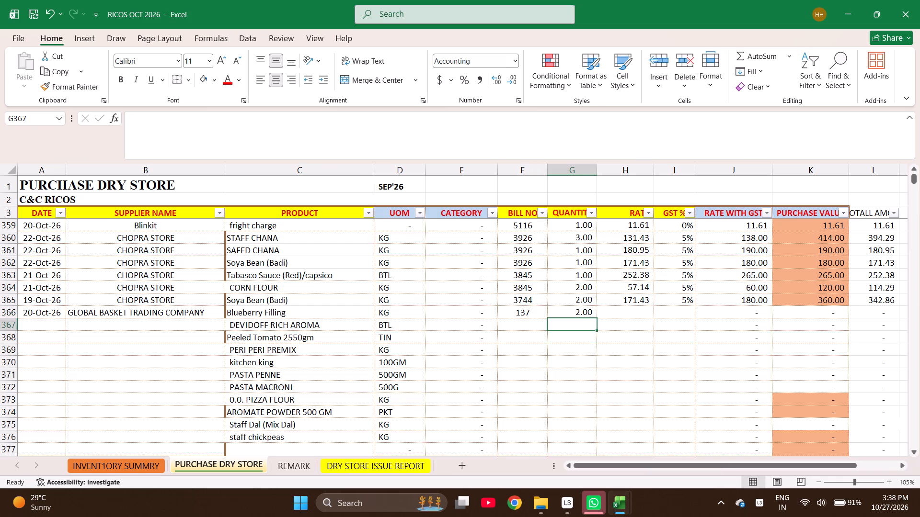
pyautogui.press('Return')
pyautogui.press('2')
pyautogui.press('Return')
pyautogui.press('1')
pyautogui.press('Return')
pyautogui.write('10')
pyautogui.press('Return')
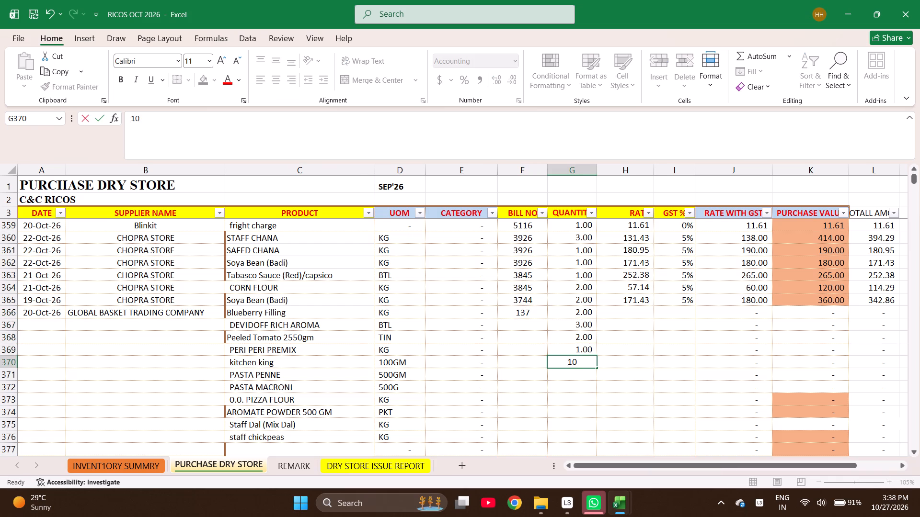
# Enter the quantities 24, 2, 20, 2, 2 and 3 for rows 371 to 376, PASTA PENNE through staff chickpeas.
pyautogui.write('24')
pyautogui.press('Return')
pyautogui.press('2')
pyautogui.press('Return')
pyautogui.write('20')
pyautogui.press('Return')
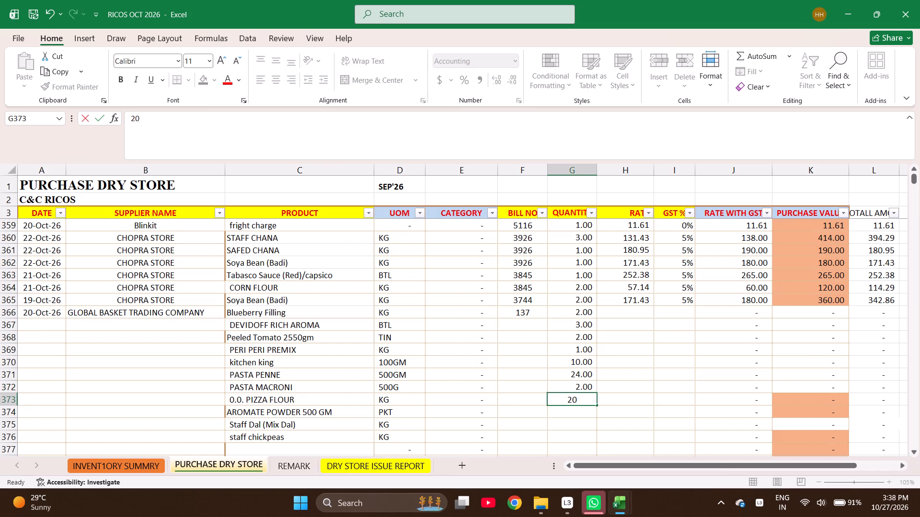
pyautogui.press('2')
pyautogui.press('Return')
pyautogui.press('2')
pyautogui.press('Return')
pyautogui.press('3')
pyautogui.press('Return')
# Enter the rates 500, 700, 455, 380 and 85 for rows 366 to 370, Blueberry Filling through kitchen king.
pyautogui.press('Right')
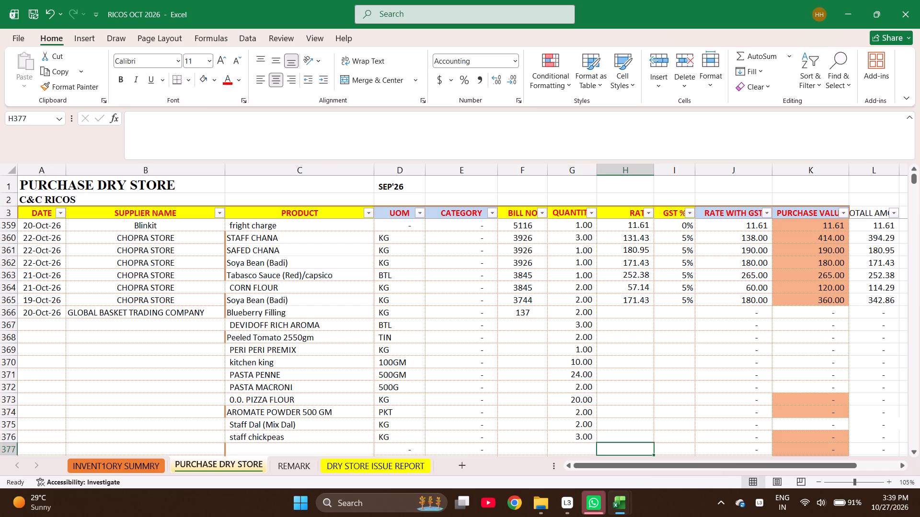
pyautogui.press('Up')
pyautogui.press('Up')
pyautogui.press('Up')
pyautogui.press('Up')
pyautogui.press('Up')
pyautogui.press('Up')
pyautogui.press('Up')
pyautogui.press('Up')
pyautogui.press('Up')
pyautogui.press('Up')
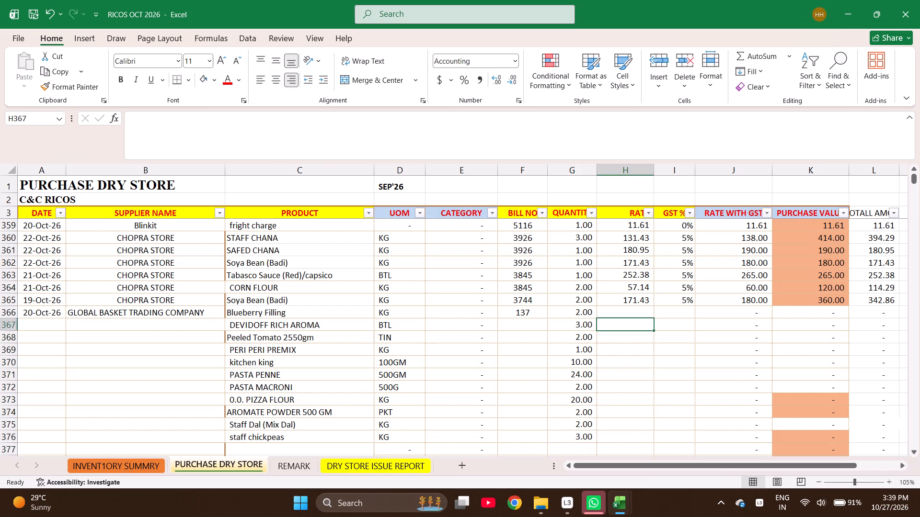
pyautogui.press('Up')
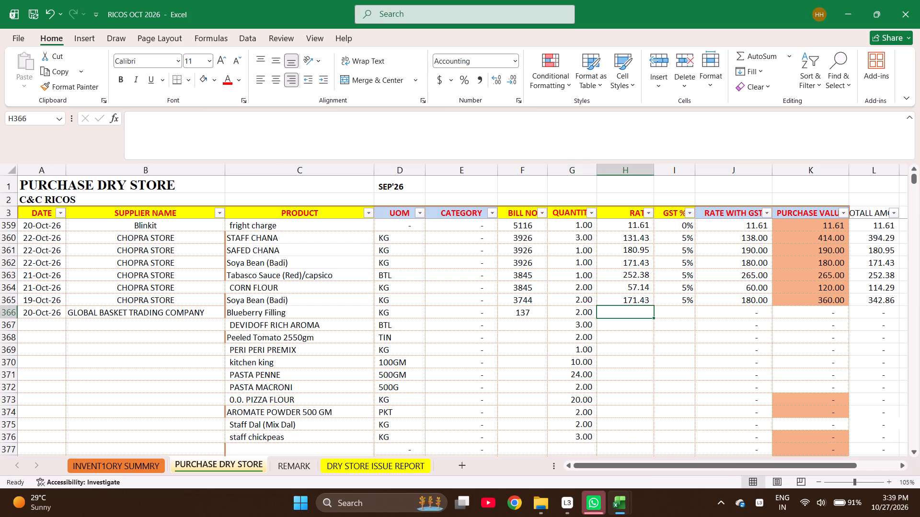
pyautogui.write('500')
pyautogui.press('Return')
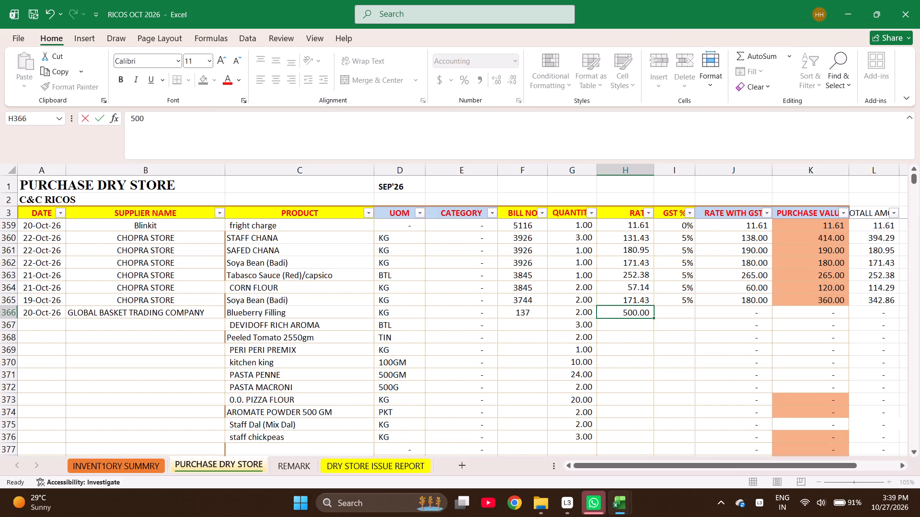
pyautogui.write('700')
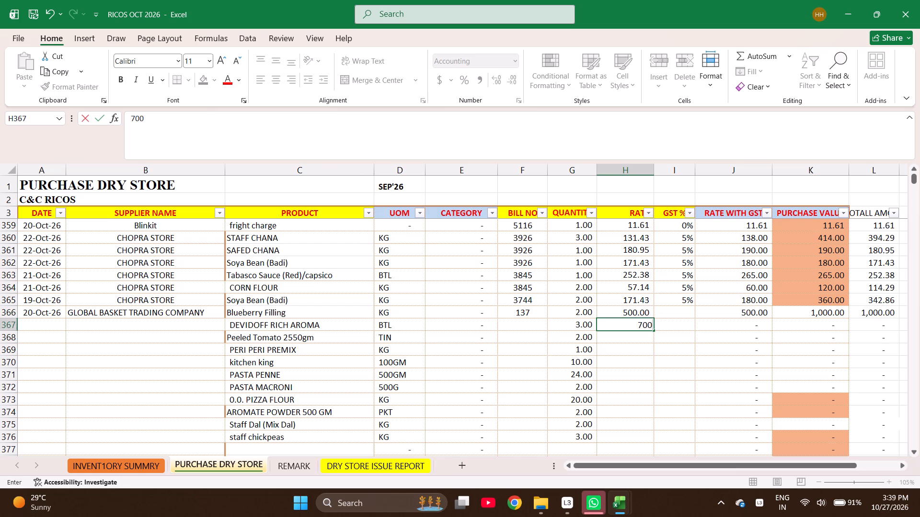
pyautogui.press('Return')
pyautogui.press('4')
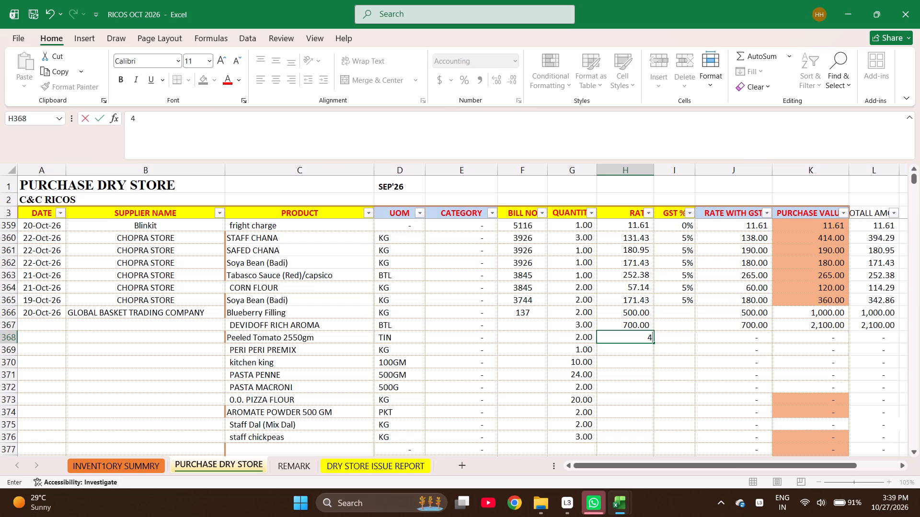
pyautogui.write('55')
pyautogui.press('Return')
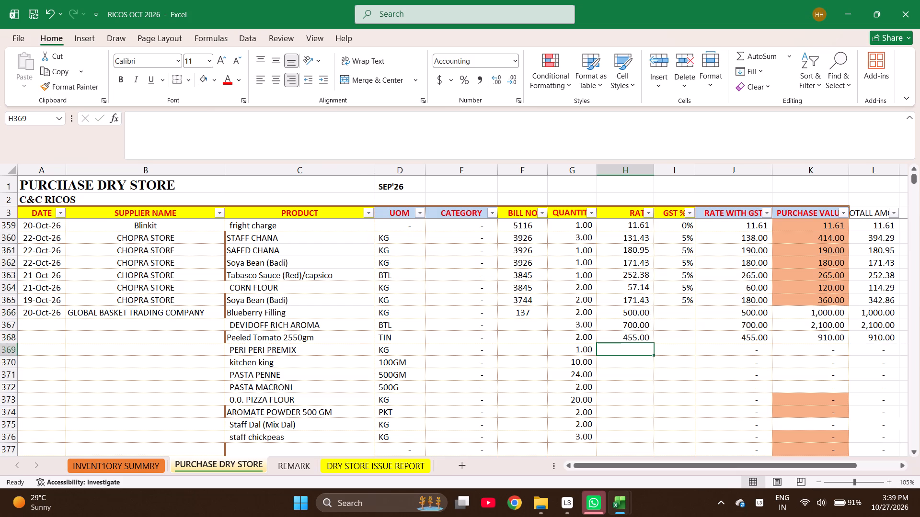
pyautogui.write('380')
pyautogui.press('Return')
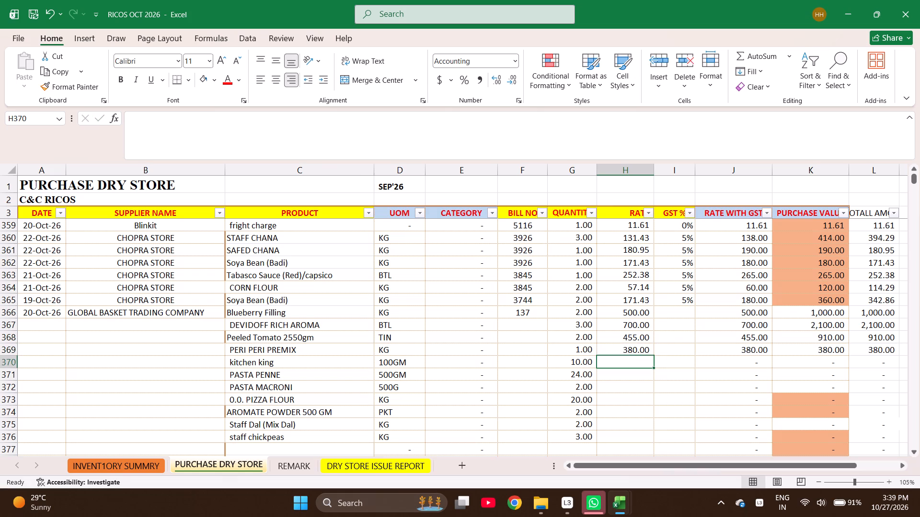
pyautogui.write('85')
pyautogui.press('Return')
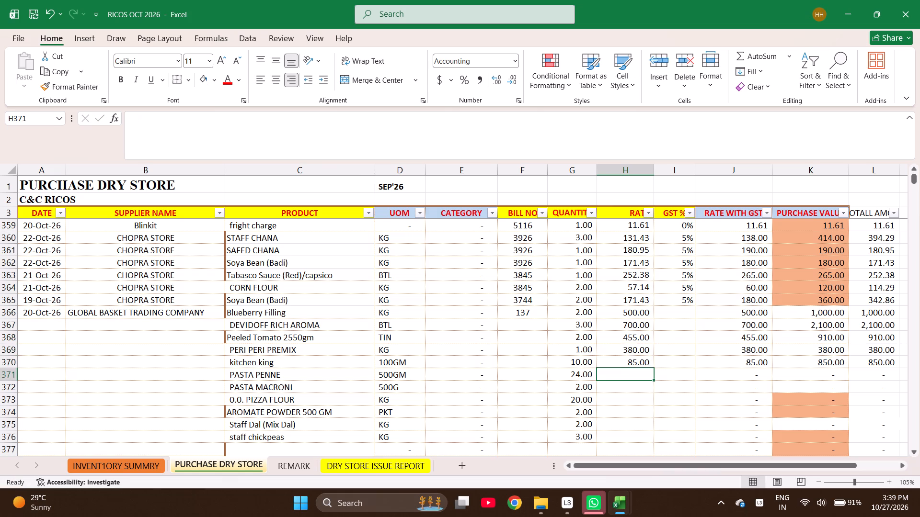
# Enter the rates 50, 49.58, 125, 160, 120 and 135 for rows 371 to 376, PASTA PENNE through staff chickpeas.
pyautogui.write('50')
pyautogui.press('Return')
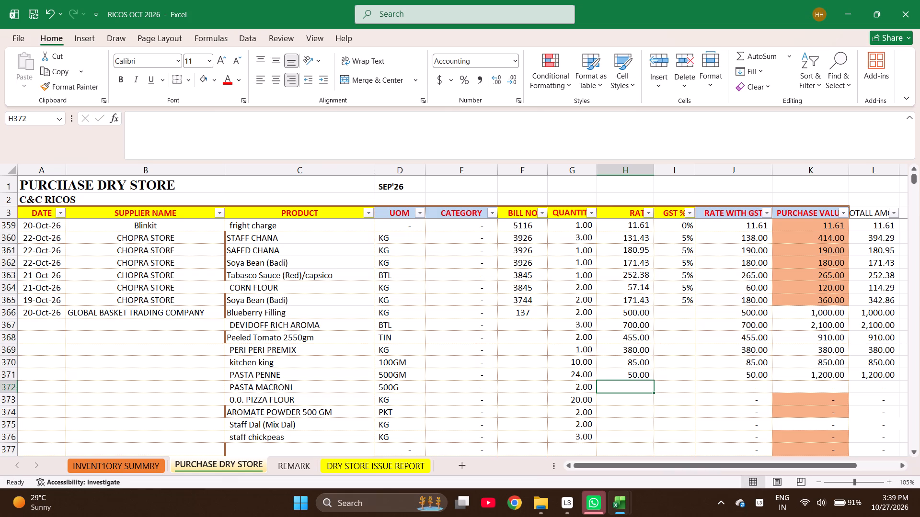
pyautogui.write('49')
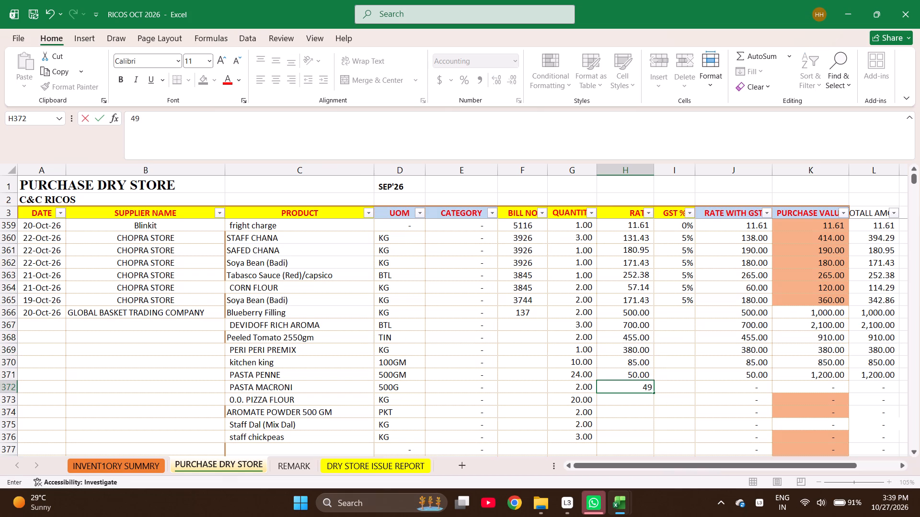
pyautogui.write('.58')
pyautogui.press('Return')
pyautogui.write('125')
pyautogui.press('Return')
pyautogui.write('160')
pyautogui.press('Return')
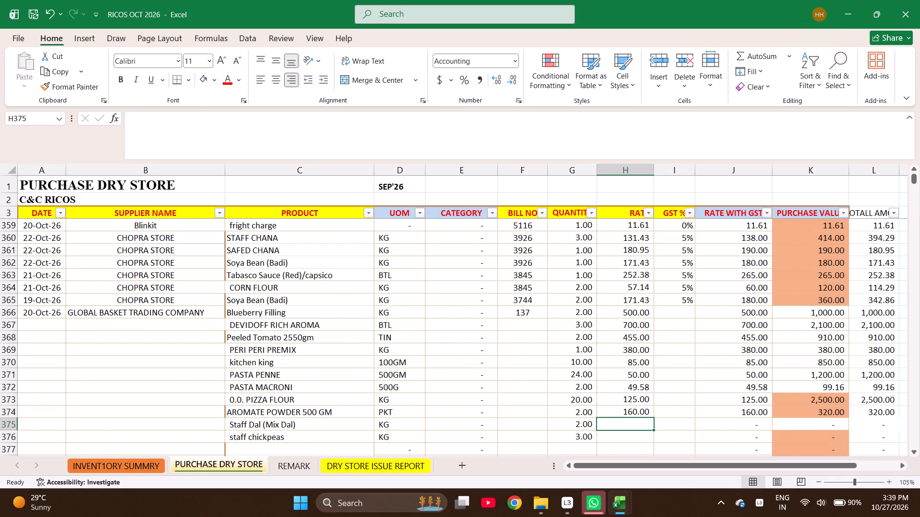
pyautogui.write('120')
pyautogui.press('Return')
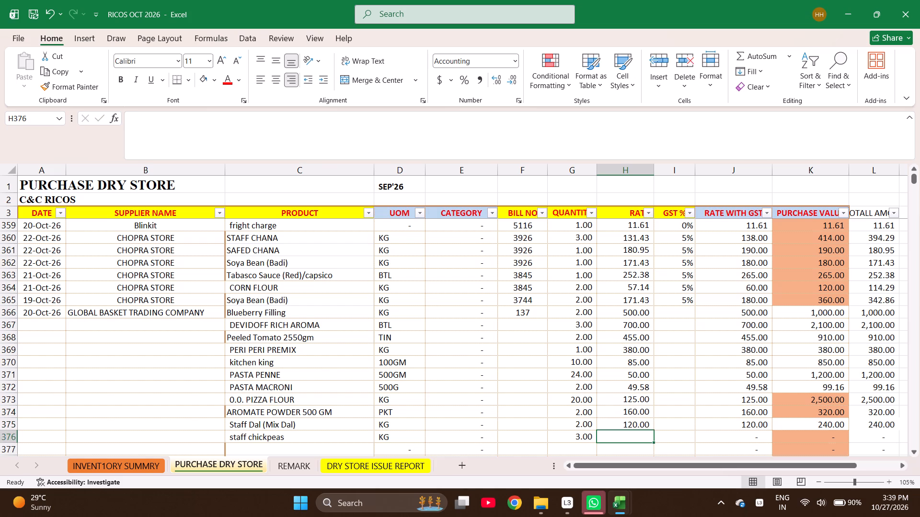
pyautogui.write('135')
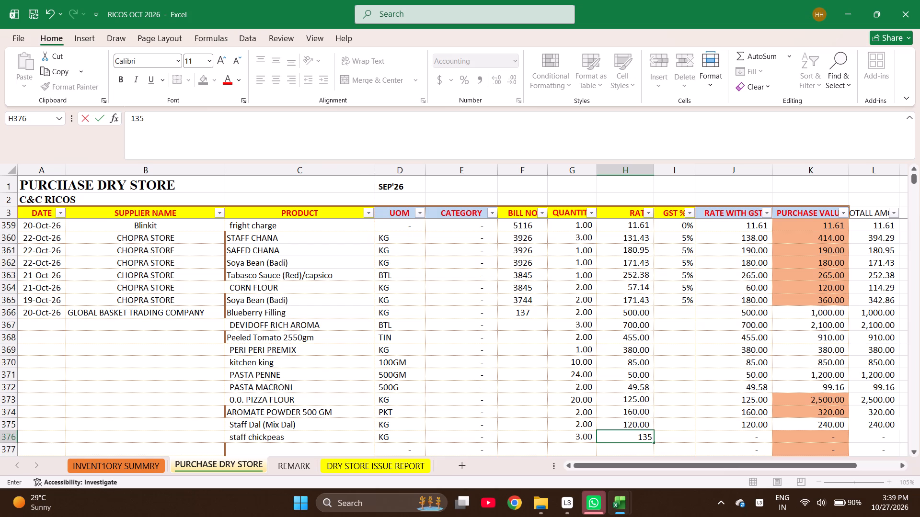
pyautogui.press('Right')
# Set the GST rate to 5% for rows 366 to 370, Blueberry Filling through kitchen king.
pyautogui.press('Up')
pyautogui.press('Up')
pyautogui.press('Up')
pyautogui.press('Up')
pyautogui.press('Up')
pyautogui.press('Up')
pyautogui.press('Up')
pyautogui.press('Up')
pyautogui.press('Up')
pyautogui.press('Up')
pyautogui.press('Up')
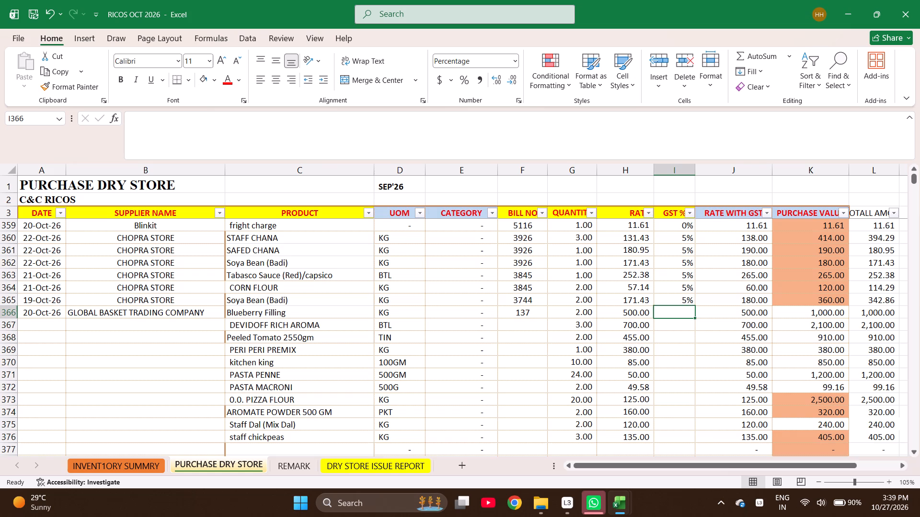
pyautogui.press('5')
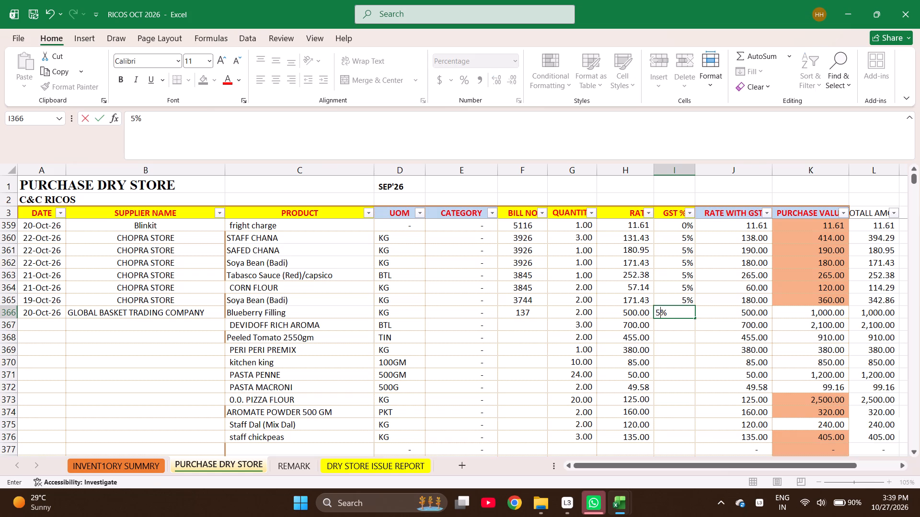
pyautogui.press('Return')
pyautogui.press('5')
pyautogui.press('Return')
pyautogui.press('5')
pyautogui.press('Return')
pyautogui.press('5')
pyautogui.press('Return')
pyautogui.press('5')
pyautogui.press('Return')
# Set the GST rate to 5% for rows 371 to 376, PASTA PENNE through staff chickpeas.
pyautogui.press('5')
pyautogui.press('Return')
pyautogui.press('5')
pyautogui.press('Return')
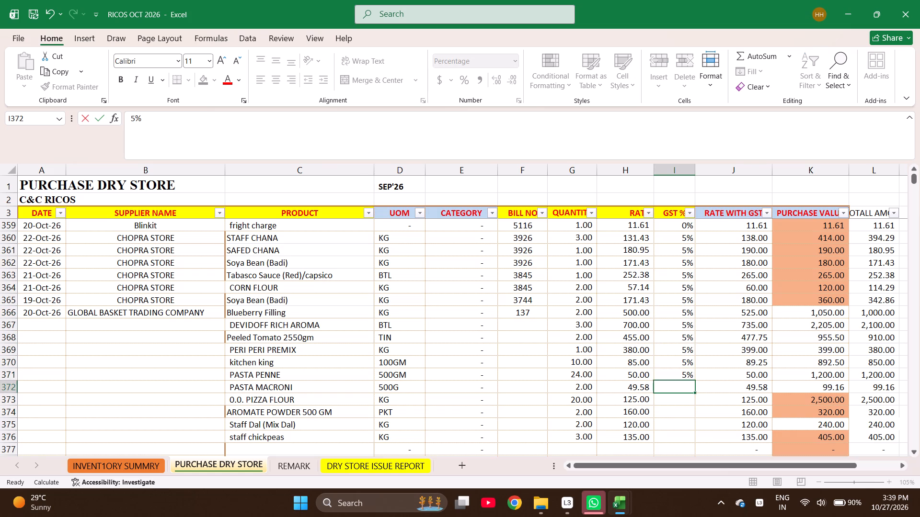
pyautogui.press('5')
pyautogui.press('Return')
pyautogui.press('5')
pyautogui.press('Return')
pyautogui.press('5')
pyautogui.press('Return')
pyautogui.press('5')
pyautogui.press('Return')
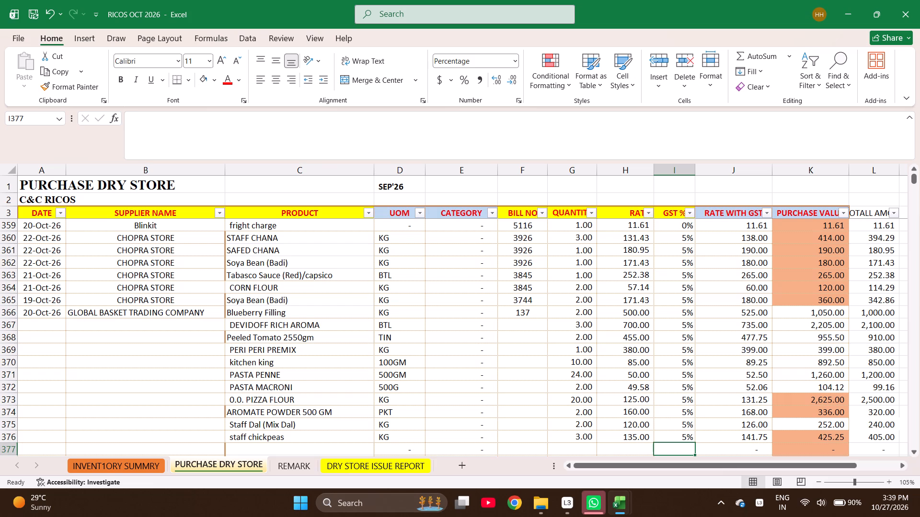
# Set the GST rate to 0% for Staff Dal (Mix Dal) in row 375.
pyautogui.press('Up')
pyautogui.press('Up')
pyautogui.press('0')
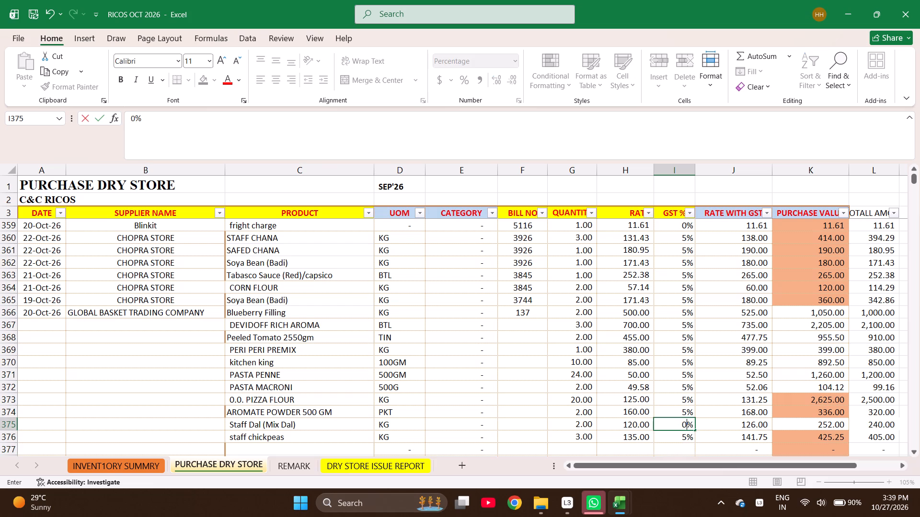
pyautogui.press('Left')
# Fill bill number 137 down from row 366 through row 376, staff chickpeas.
pyautogui.press('Left')
pyautogui.press('Left')
pyautogui.press('Left')
pyautogui.press('Right')
pyautogui.hotkey('ctrl', 'Up')
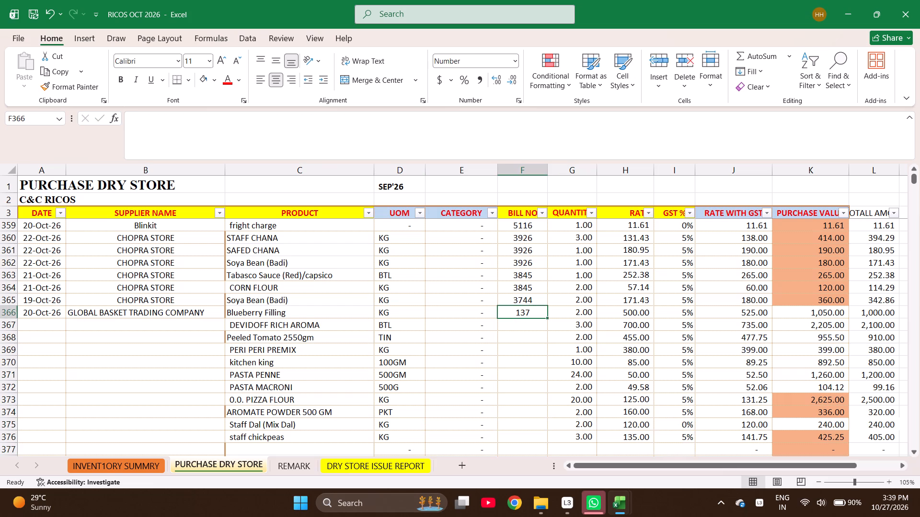
pyautogui.hotkey('shift', 'Down')
pyautogui.hotkey('shift', 'Down')
pyautogui.hotkey('shift', 'Down')
pyautogui.hotkey('shift', 'Down')
pyautogui.hotkey('shift', 'Down')
pyautogui.hotkey('shift', 'Down')
pyautogui.hotkey('shift', 'Down')
pyautogui.hotkey('shift', 'Down')
pyautogui.hotkey('shift', 'Down')
pyautogui.hotkey('shift', 'Down')
pyautogui.hotkey('shift', 'Down')
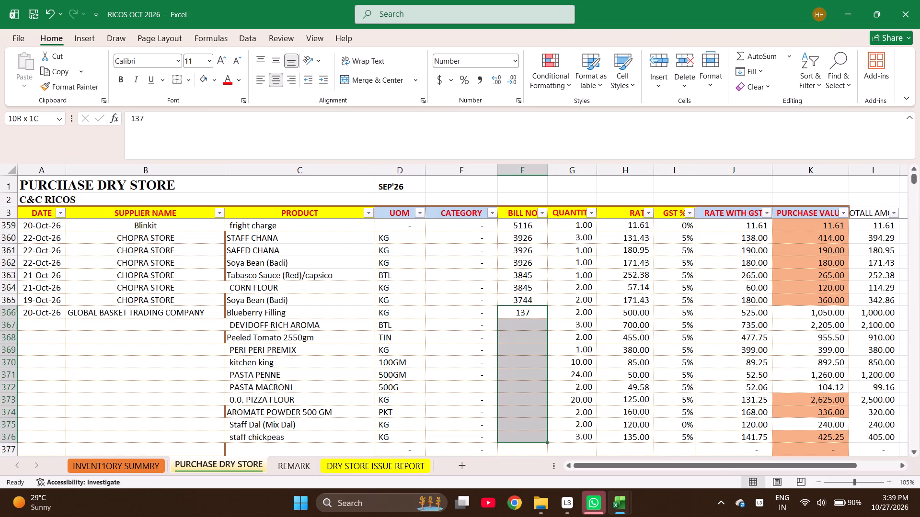
pyautogui.hotkey('ctrl', 'd')
# Fill the date 20-Oct-26 and supplier GLOBAL BASKET TRADING COMPANY down from row 366 through row 376.
pyautogui.hotkey('ctrl', 'Left')
pyautogui.hotkey('shift', 'Right')
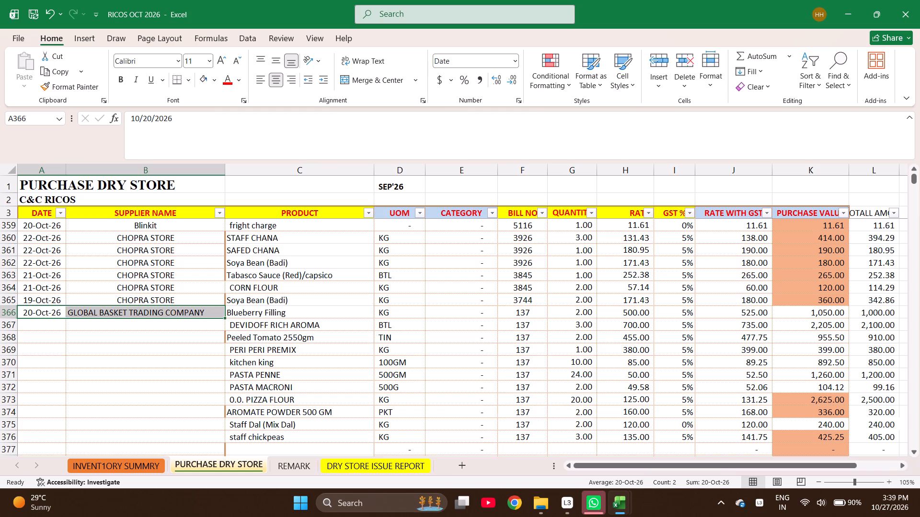
pyautogui.hotkey('shift', 'Down')
pyautogui.hotkey('shift', 'Down')
pyautogui.hotkey('shift', 'Down')
pyautogui.hotkey('shift', 'Down')
pyautogui.hotkey('shift', 'Down')
pyautogui.hotkey('shift', 'Down')
pyautogui.hotkey('shift', 'Down')
pyautogui.hotkey('shift', 'Down')
pyautogui.hotkey('shift', 'Down')
pyautogui.hotkey('shift', 'Down')
pyautogui.hotkey('shift', 'Down')
pyautogui.hotkey('shift', 'Down')
pyautogui.hotkey('shift', 'Down')
pyautogui.hotkey('shift', 'Down')
pyautogui.hotkey('shift', 'Up')
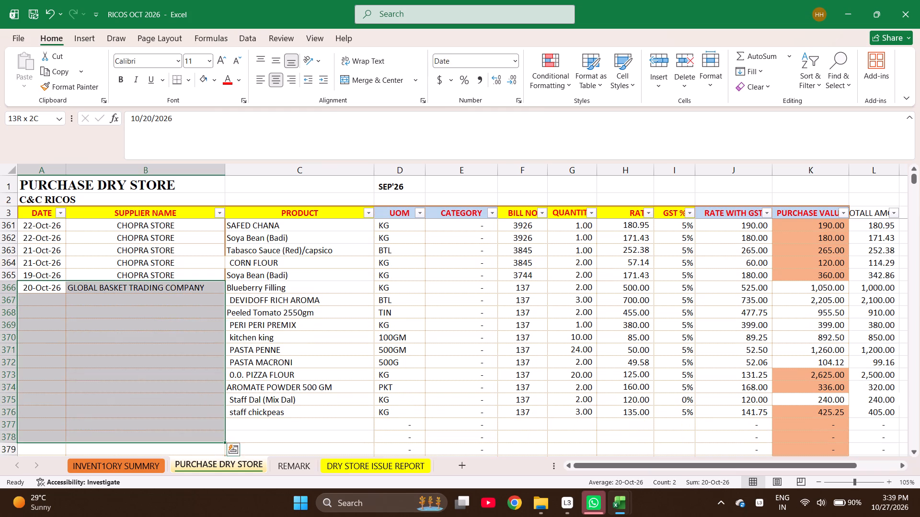
pyautogui.hotkey('shift', 'Up')
pyautogui.hotkey('shift', 'Up')
pyautogui.hotkey('ctrl', 'd')
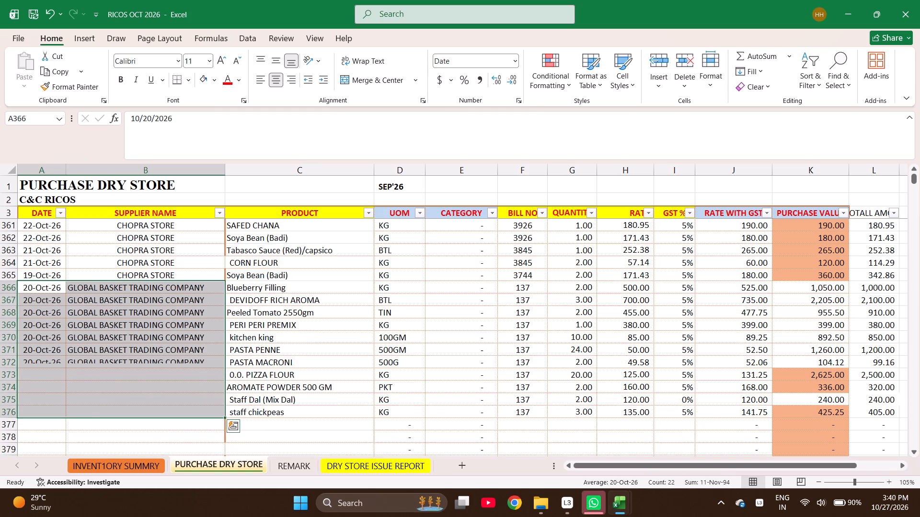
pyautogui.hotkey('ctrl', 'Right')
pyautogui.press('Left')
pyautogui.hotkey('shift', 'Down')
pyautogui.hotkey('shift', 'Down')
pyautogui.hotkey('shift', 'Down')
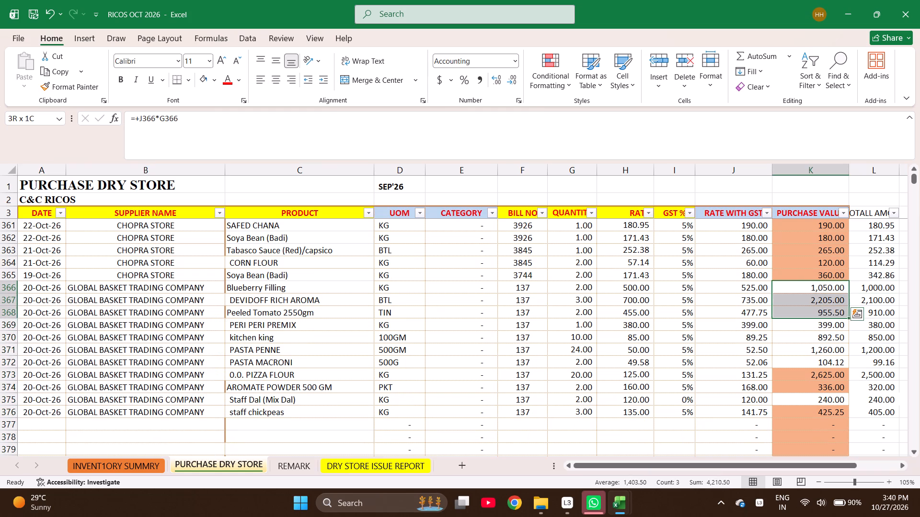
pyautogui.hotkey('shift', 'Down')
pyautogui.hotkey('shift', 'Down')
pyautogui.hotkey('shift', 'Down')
# Enter the formula +1732.50+5460+873.60+2961 in the SHIVAM column on row 376, beside staff chickpeas.
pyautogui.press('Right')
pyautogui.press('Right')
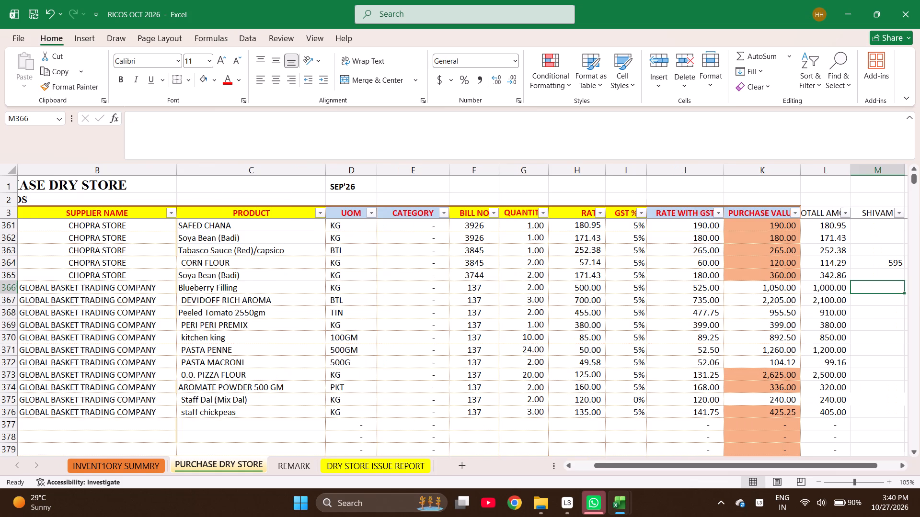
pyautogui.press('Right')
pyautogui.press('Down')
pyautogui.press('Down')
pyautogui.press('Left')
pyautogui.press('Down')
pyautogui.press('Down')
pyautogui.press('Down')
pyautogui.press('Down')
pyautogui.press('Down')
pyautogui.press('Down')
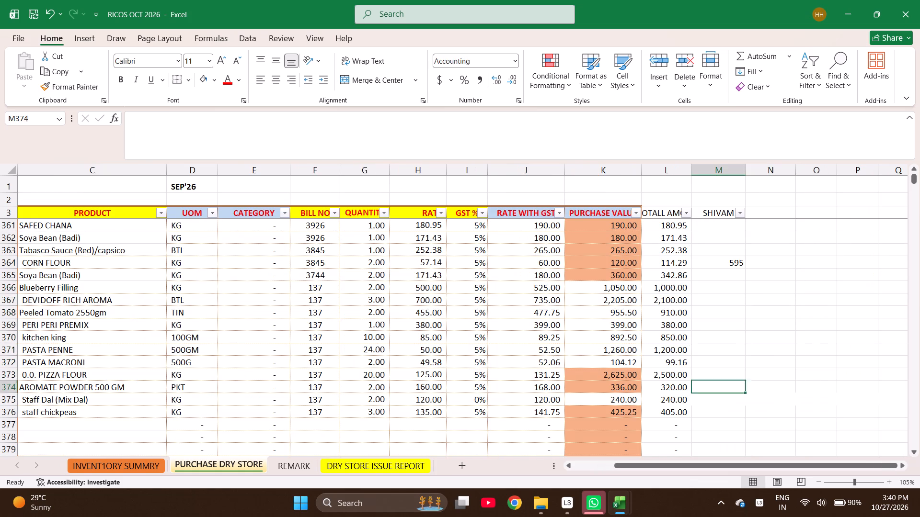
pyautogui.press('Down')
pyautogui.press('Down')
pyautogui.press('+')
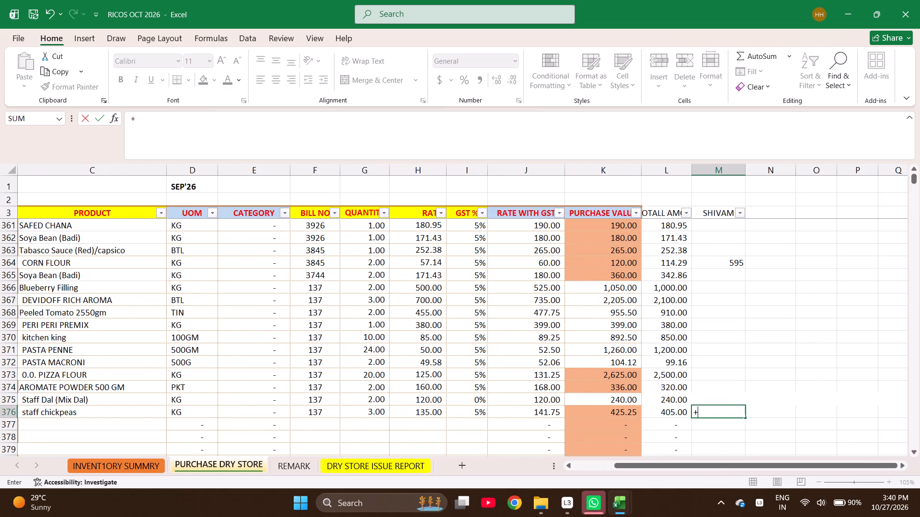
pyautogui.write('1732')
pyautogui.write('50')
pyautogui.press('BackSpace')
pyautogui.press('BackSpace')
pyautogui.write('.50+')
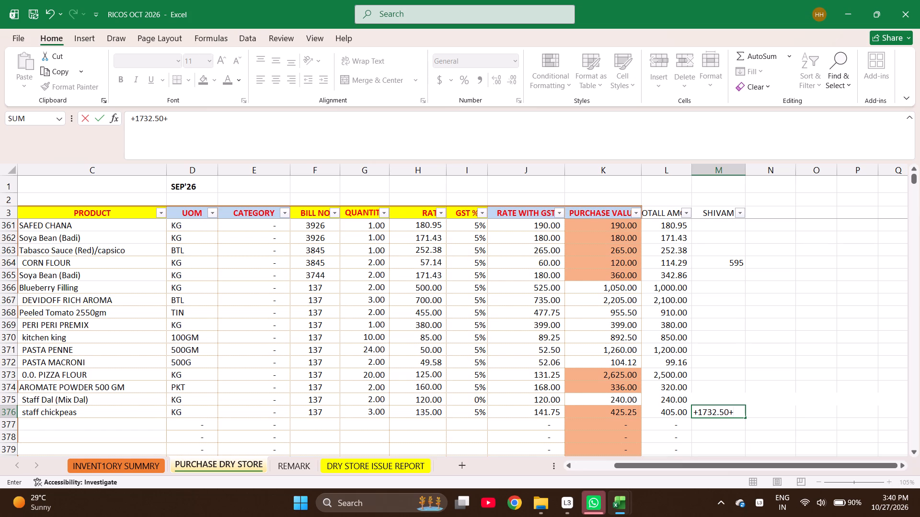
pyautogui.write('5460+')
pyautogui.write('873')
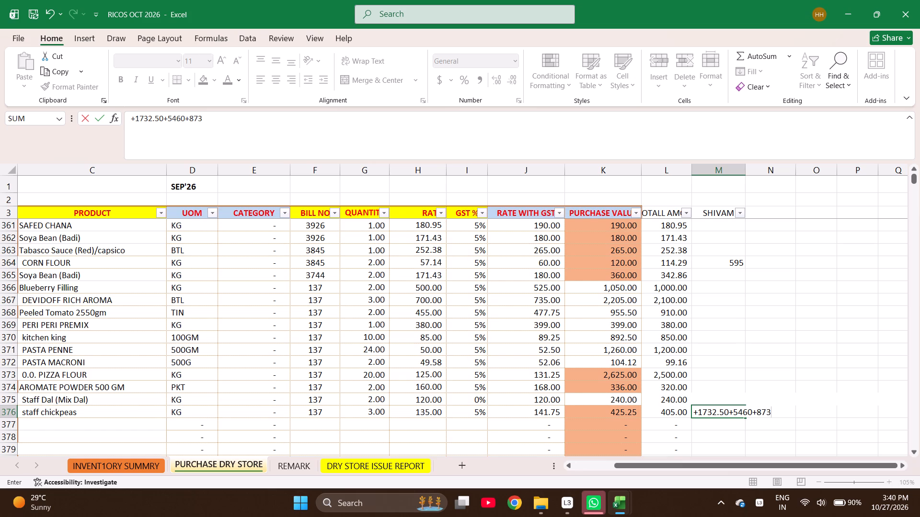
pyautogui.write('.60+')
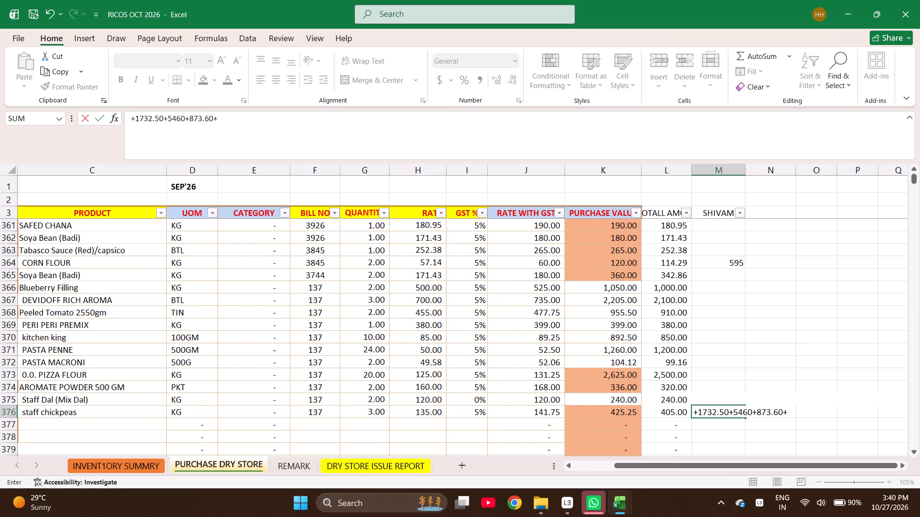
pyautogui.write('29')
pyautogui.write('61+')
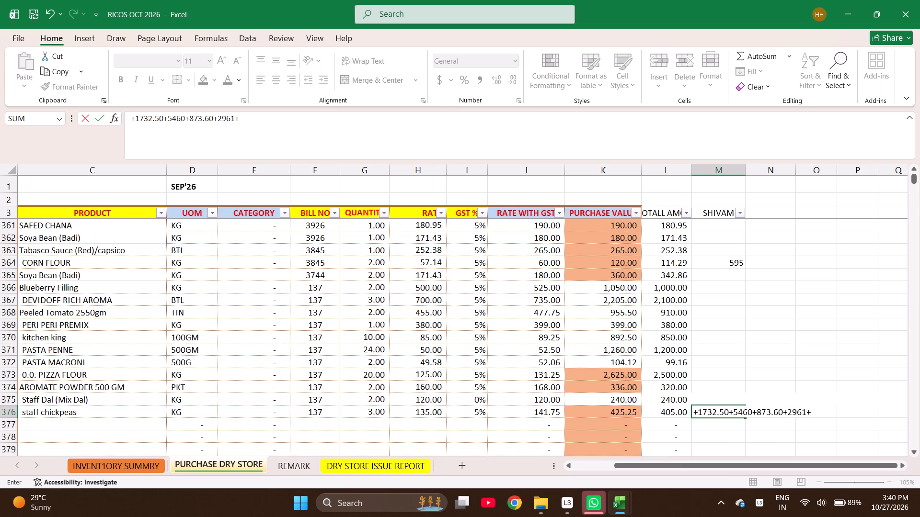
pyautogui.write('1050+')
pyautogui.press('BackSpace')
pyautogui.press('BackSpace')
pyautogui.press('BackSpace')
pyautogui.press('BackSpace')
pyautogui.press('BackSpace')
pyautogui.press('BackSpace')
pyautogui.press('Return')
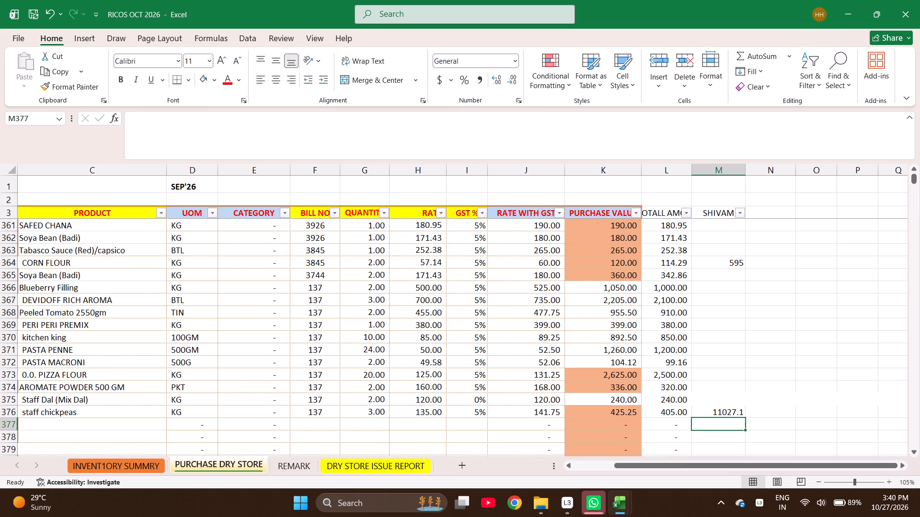
# Examine the sum of the purchase values for rows 366 to 376, Blueberry Filling through staff chickpeas.
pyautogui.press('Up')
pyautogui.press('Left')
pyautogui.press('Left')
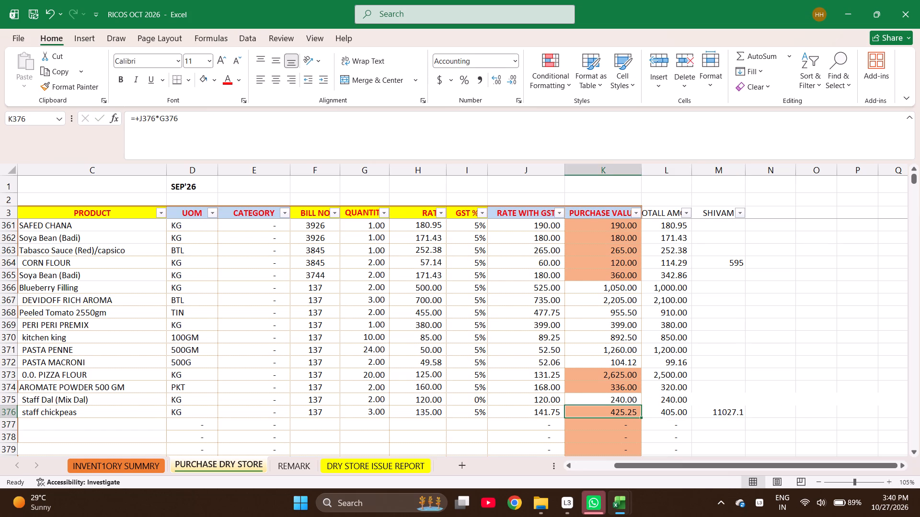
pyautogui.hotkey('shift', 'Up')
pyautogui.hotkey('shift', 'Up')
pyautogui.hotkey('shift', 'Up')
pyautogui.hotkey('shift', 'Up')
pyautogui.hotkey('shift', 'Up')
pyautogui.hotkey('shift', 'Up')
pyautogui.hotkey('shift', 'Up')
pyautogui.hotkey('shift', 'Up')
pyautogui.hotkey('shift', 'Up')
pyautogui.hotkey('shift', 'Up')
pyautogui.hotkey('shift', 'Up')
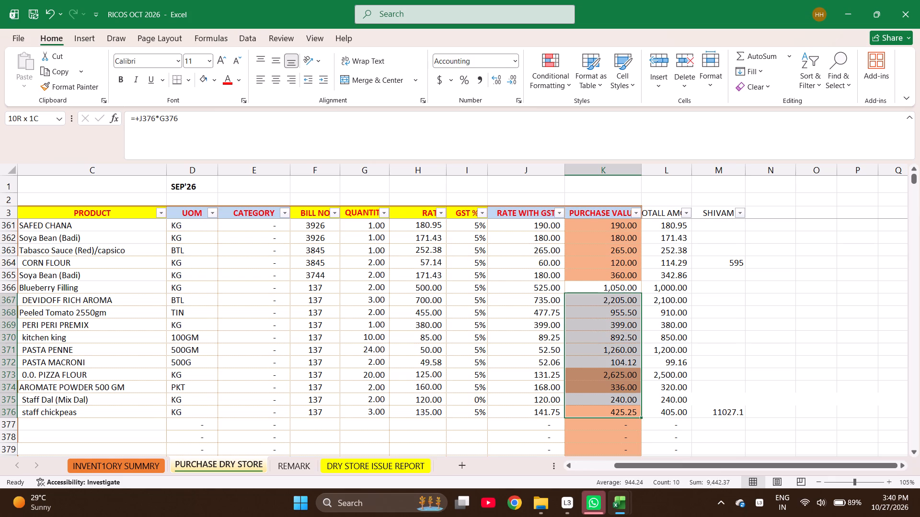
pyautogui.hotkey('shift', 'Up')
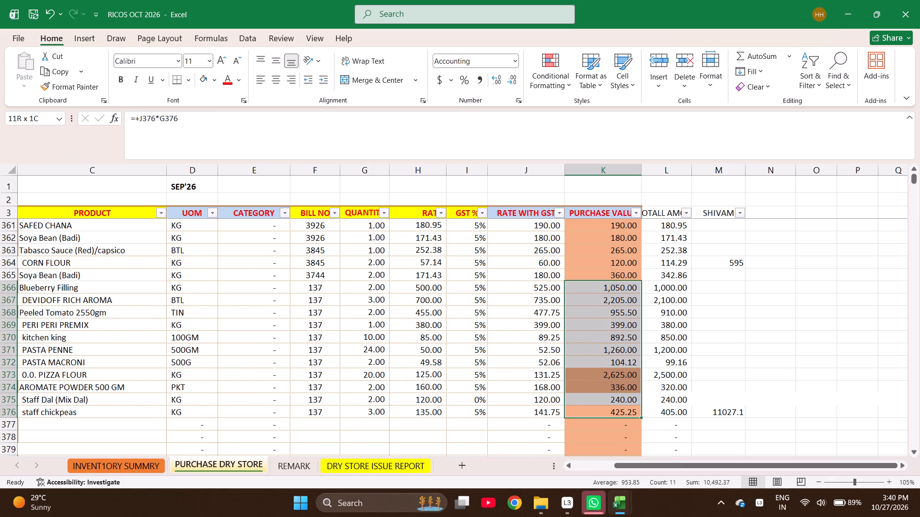
# In N376, enter a formula adding 10492.37 to the SHIVAM column amount in M376.
pyautogui.click(766, 411)
pyautogui.press('=')
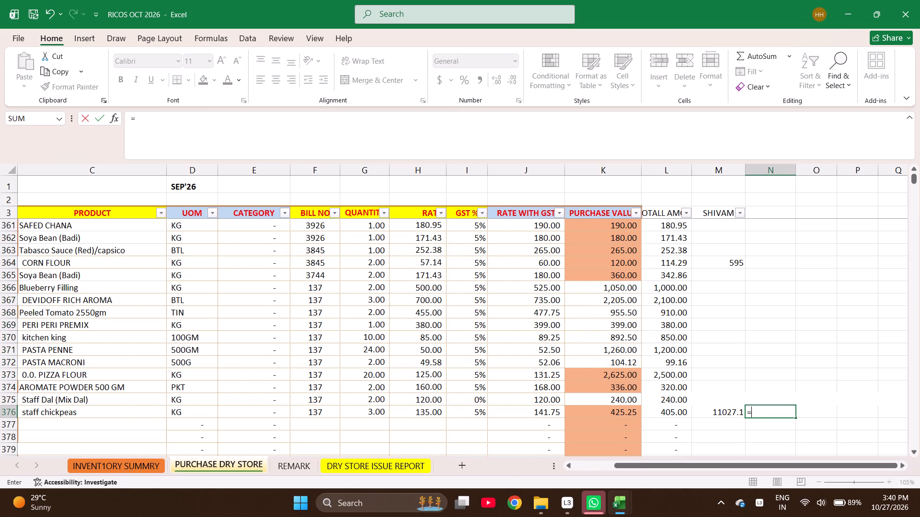
pyautogui.write('10492.37+')
pyautogui.press('Left')
pyautogui.press('Return')
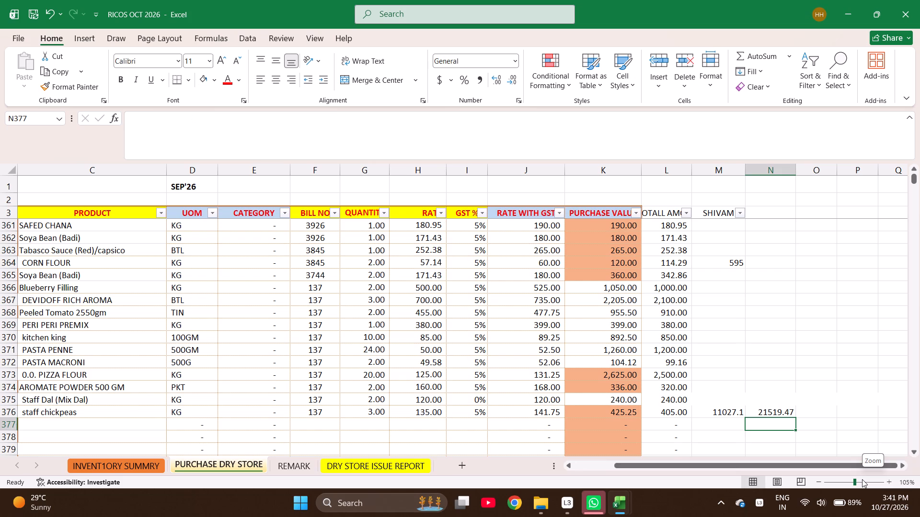
# Copy the date 20-Oct-26 and supplier GLOBAL BASKET TRADING COMPANY from row 376 into row 377.
pyautogui.hotkey('ctrl', 'Left')
pyautogui.hotkey('ctrl', 'Left')
pyautogui.hotkey('ctrl', 'Left')
pyautogui.hotkey('ctrl', 'Left')
pyautogui.hotkey('ctrl', 'Left')
pyautogui.hotkey('ctrl', 'Left')
pyautogui.hotkey('ctrl', 'Left')
pyautogui.hotkey('ctrl', 'Left')
pyautogui.hotkey('ctrl', 'Left')
pyautogui.hotkey('ctrl', 'Left')
pyautogui.hotkey('ctrl', 'Left')
pyautogui.hotkey('ctrl', 'Left')
pyautogui.hotkey('ctrl', 'Left')
pyautogui.hotkey('ctrl', 'Left')
pyautogui.hotkey('ctrl', 'Left')
pyautogui.hotkey('ctrl', 'Left')
pyautogui.hotkey('ctrl', 'Left')
pyautogui.hotkey('ctrl', 'Left')
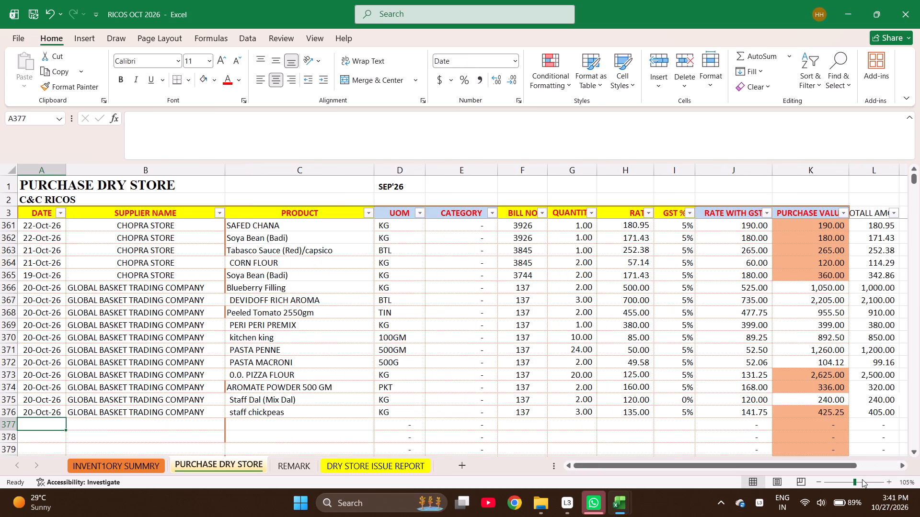
pyautogui.hotkey('ctrl', 'd')
pyautogui.press('Right')
pyautogui.hotkey('ctrl', 'd')
# Enter the products CHEF CAP, SCOTCH BRITE and CLING WRAP in rows 377 to 379.
pyautogui.press('Right')
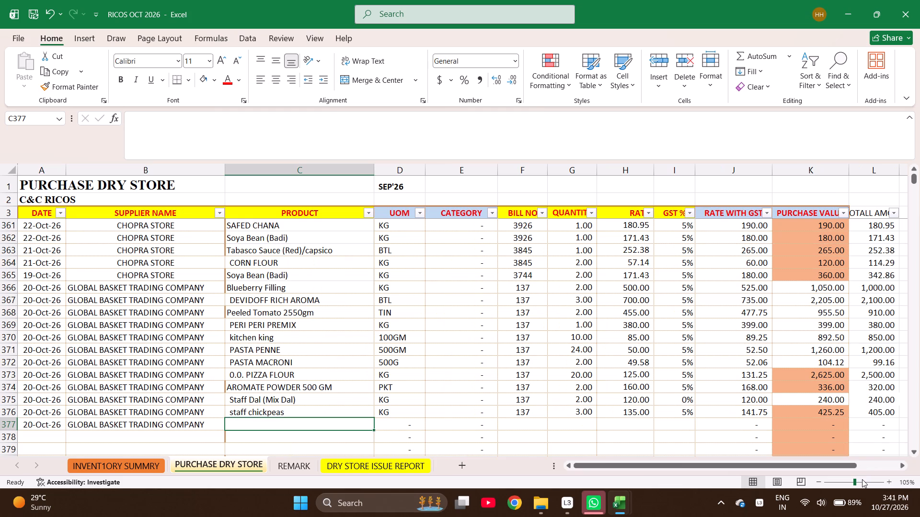
pyautogui.write('CHEF CAP')
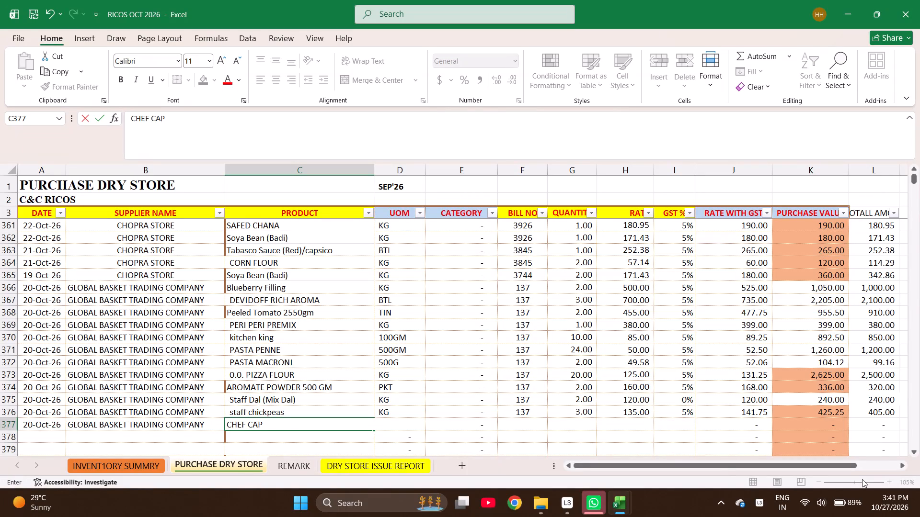
pyautogui.press('Return')
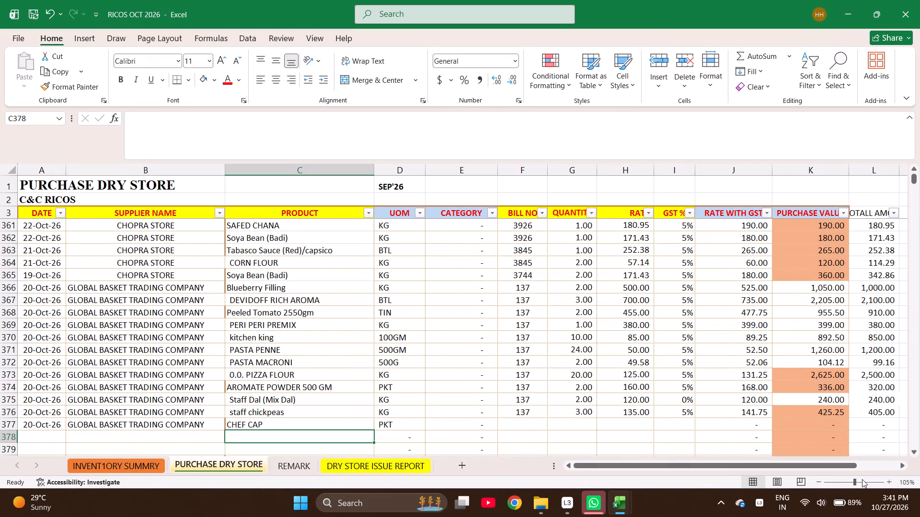
pyautogui.write('ST')
pyautogui.press('BackSpace')
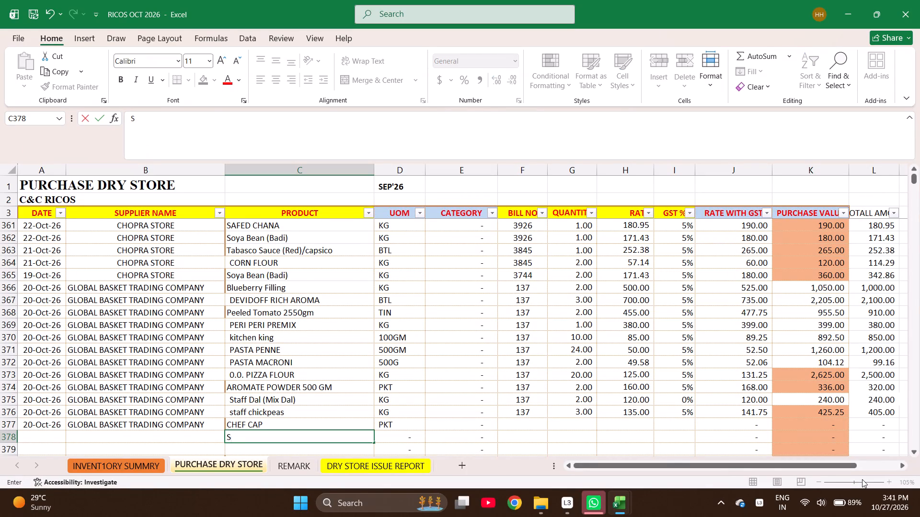
pyautogui.write('COTCH BRI')
pyautogui.press('Return')
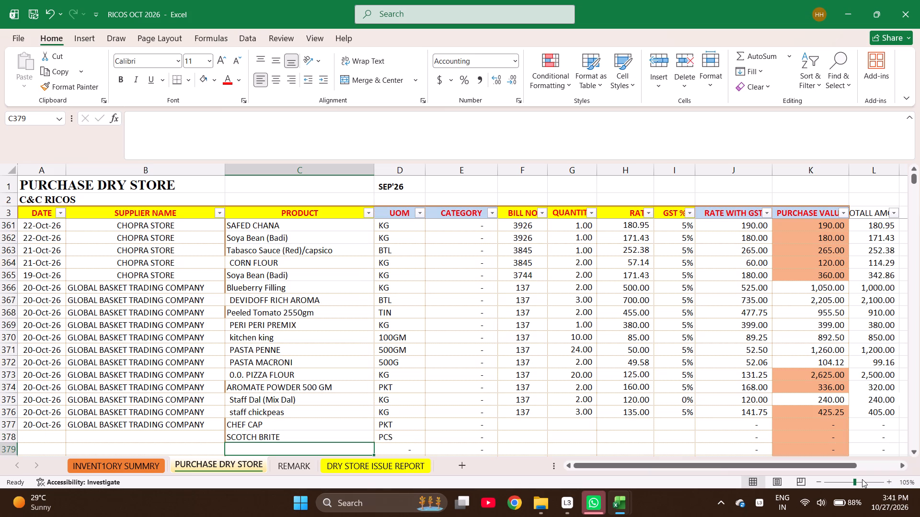
pyautogui.write('CLIN')
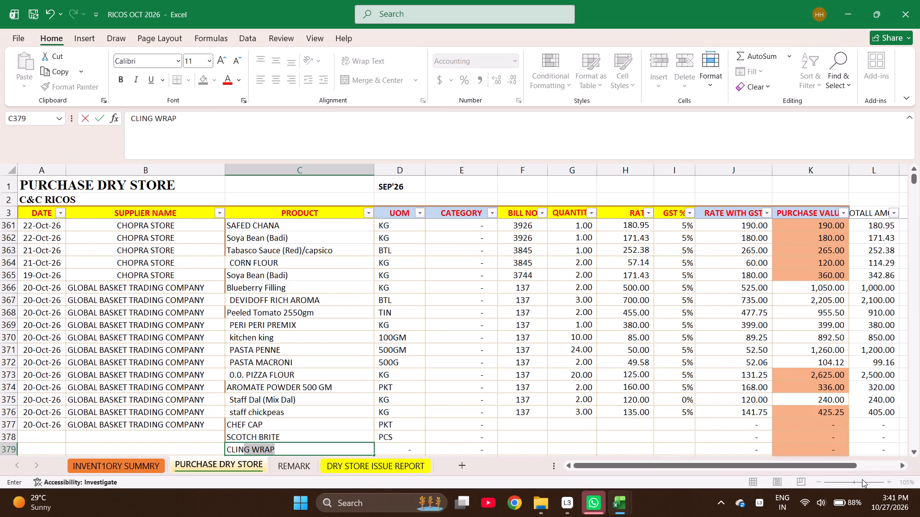
pyautogui.press('Return')
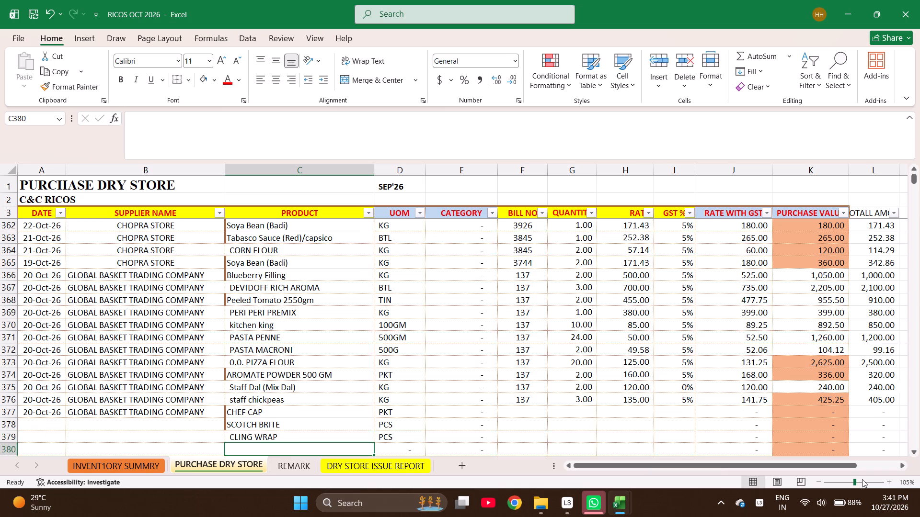
# Enter the products Paper Napkins and 100 ML Dip Cup With Lid in rows 380 and 381.
pyautogui.write('NAPK')
pyautogui.press('Return')
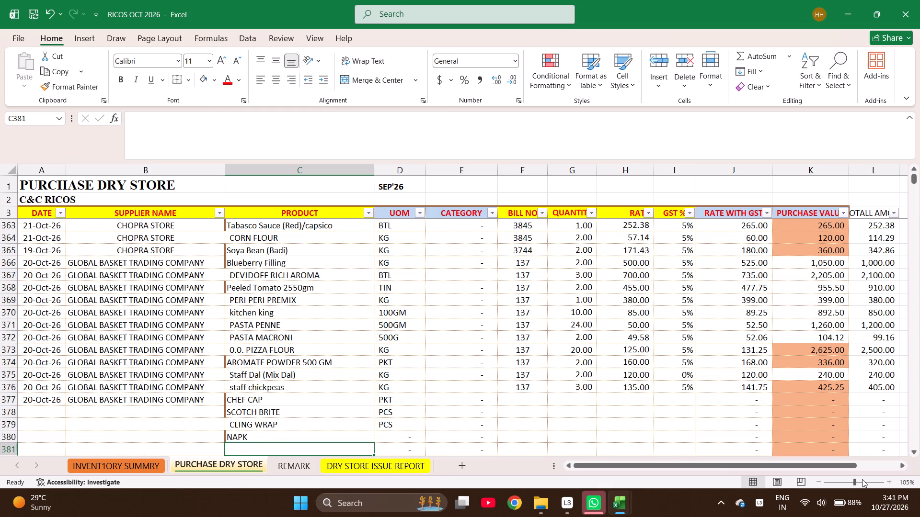
pyautogui.press('Up')
pyautogui.write('PAPER NA')
pyautogui.press('Return')
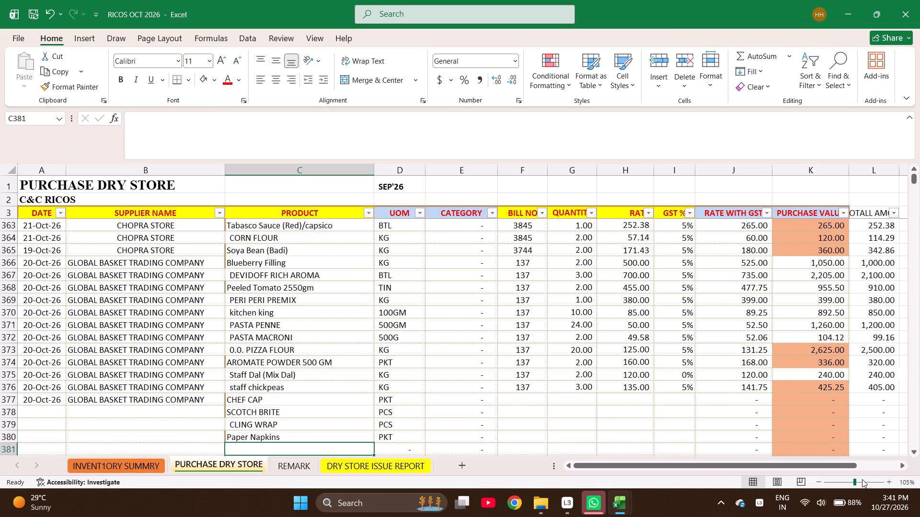
pyautogui.write('100 ML')
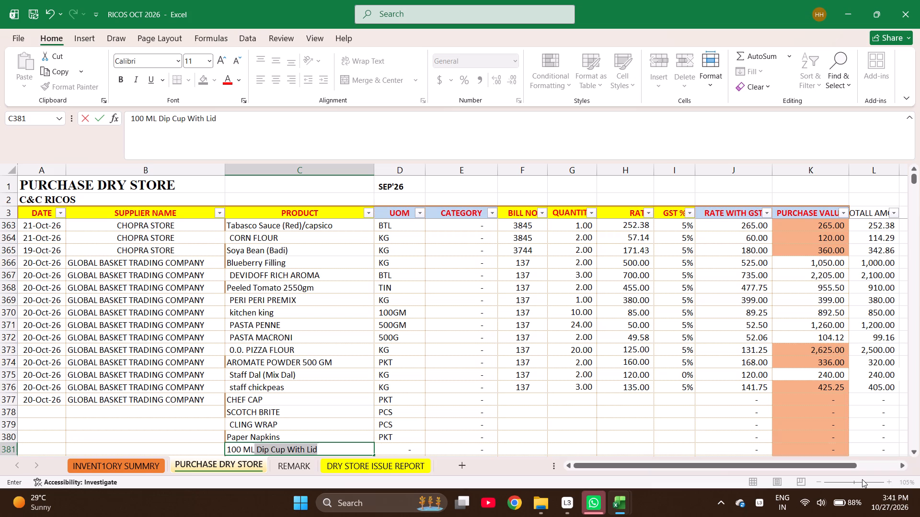
pyautogui.press('space')
pyautogui.press('Return')
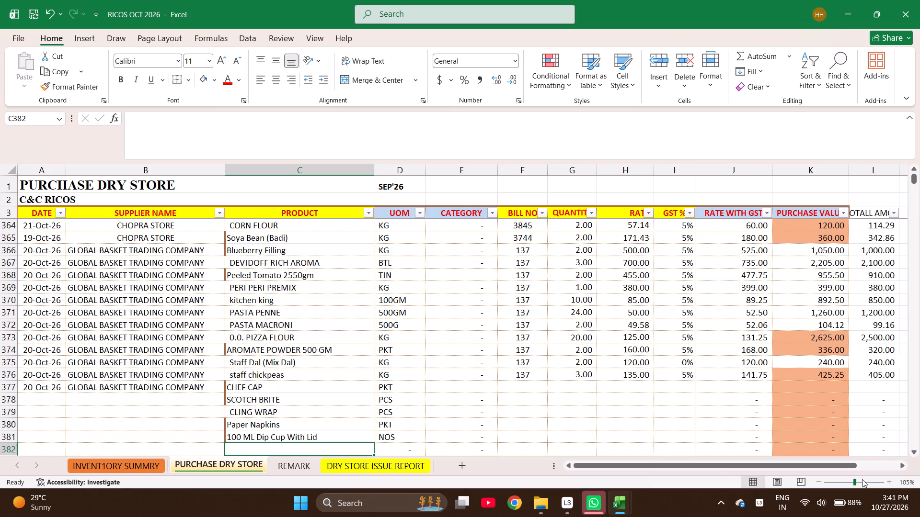
# Enter the product GARBAGE BAG SMALL in row 382.
pyautogui.write('GARBAGE A')
pyautogui.press('BackSpace')
pyautogui.press('BackSpace')
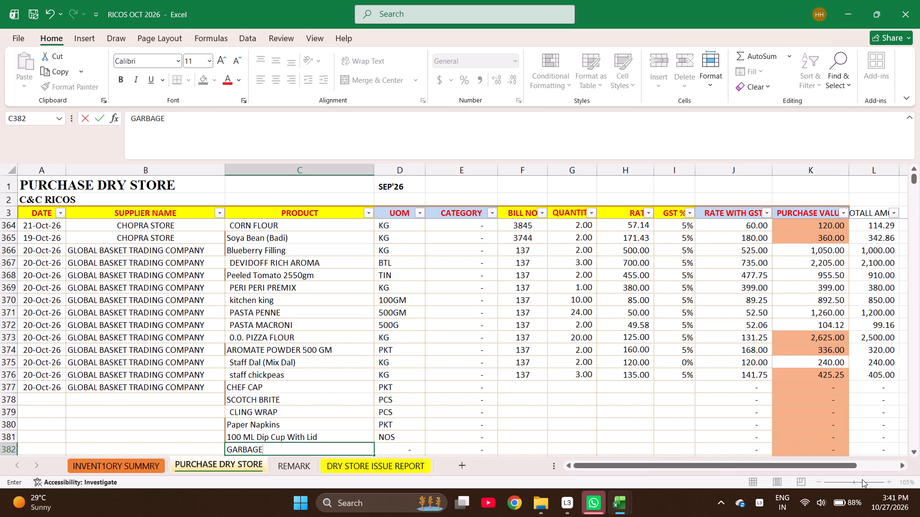
pyautogui.press('b')
pyautogui.press('BackSpace')
pyautogui.press('space')
pyautogui.write('BAG')
pyautogui.press('space')
pyautogui.press('s')
pyautogui.write('MALL')
pyautogui.press('Return')
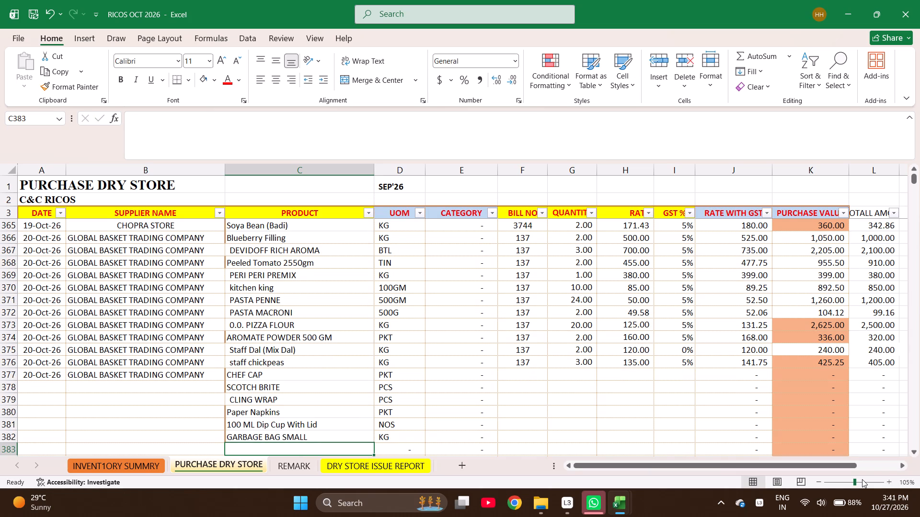
# Enter the product WET MOP REFILL in row 383.
pyautogui.write('WET MOP')
pyautogui.press('space')
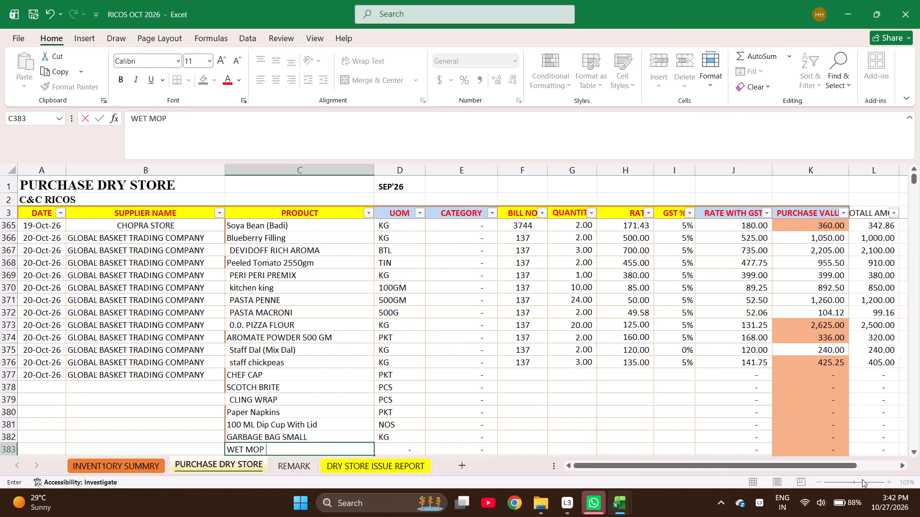
pyautogui.write('RE')
pyautogui.write('FF')
pyautogui.press('BackSpace')
pyautogui.write('ILL')
pyautogui.press('Return')
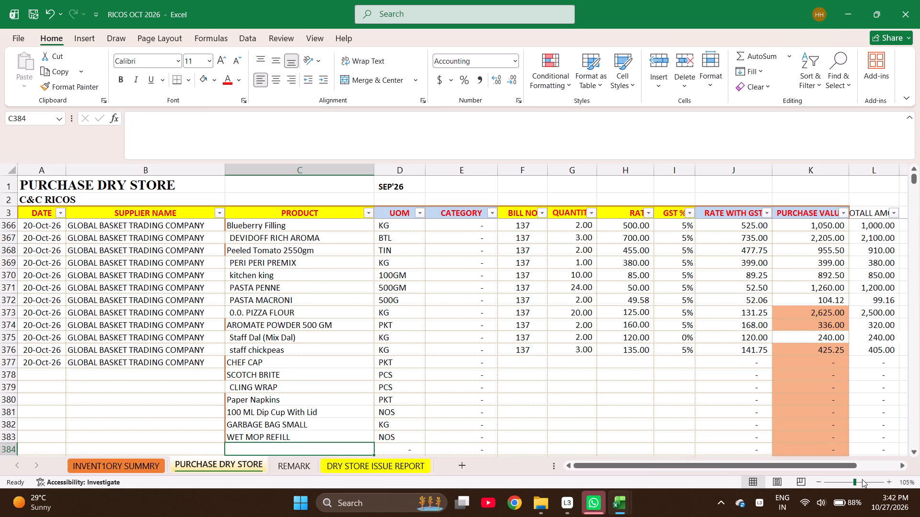
# Search the inventory summary for MOP and copy the item Mop (Poccha) into product cell C384 of the purchase sheet.
pyautogui.write('MI')
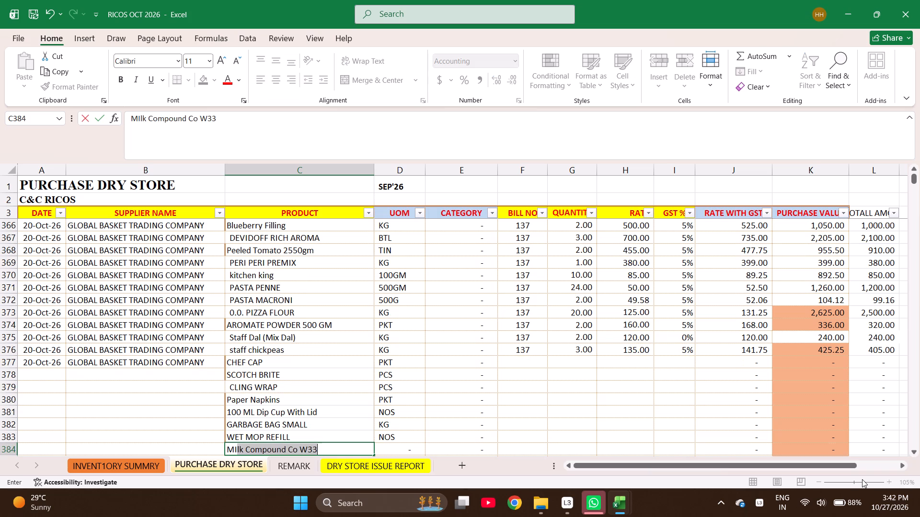
pyautogui.hotkey('ctrl', 'pageup')
pyautogui.hotkey('ctrl', 'f')
pyautogui.write('MOP')
pyautogui.press('Return')
pyautogui.press('Escape')
pyautogui.hotkey('ctrl', 'f')
pyautogui.press('Return')
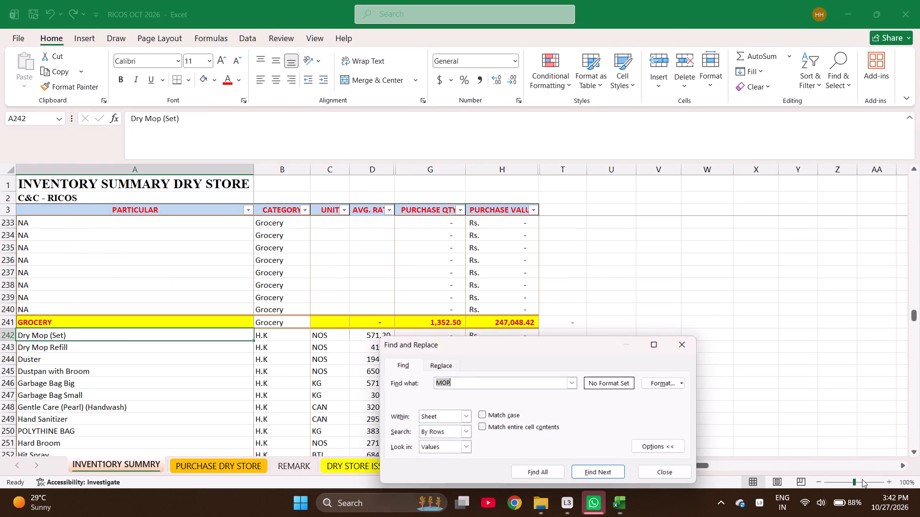
pyautogui.press('Return')
pyautogui.press('Escape')
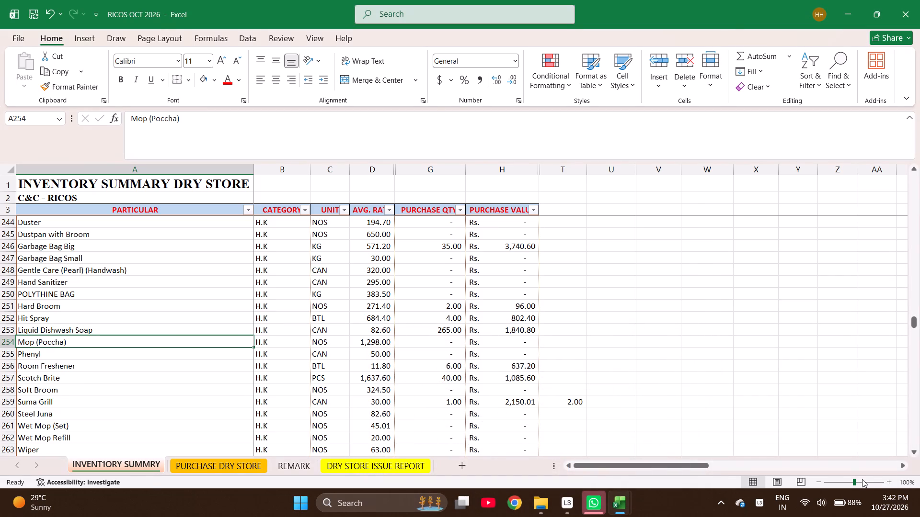
pyautogui.hotkey('ctrl', 'c')
pyautogui.hotkey('ctrl', 'pagedown')
pyautogui.press('Return')
pyautogui.press('Down')
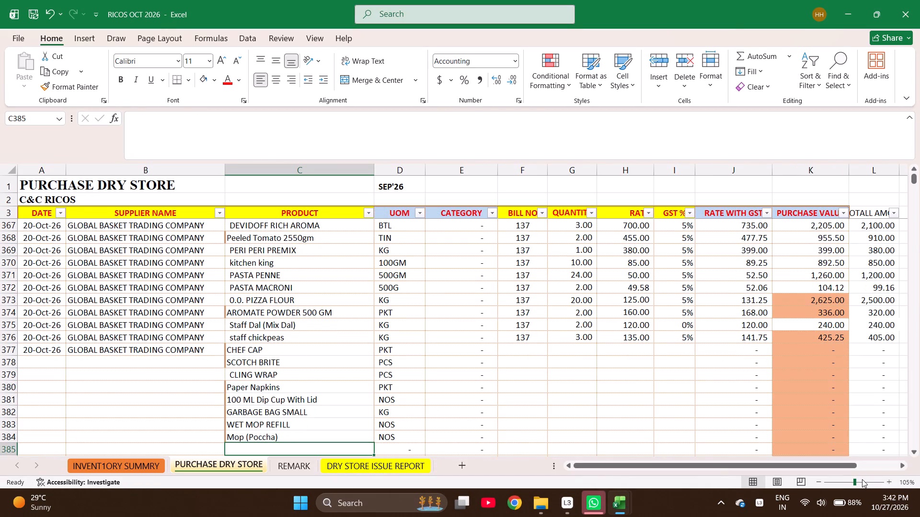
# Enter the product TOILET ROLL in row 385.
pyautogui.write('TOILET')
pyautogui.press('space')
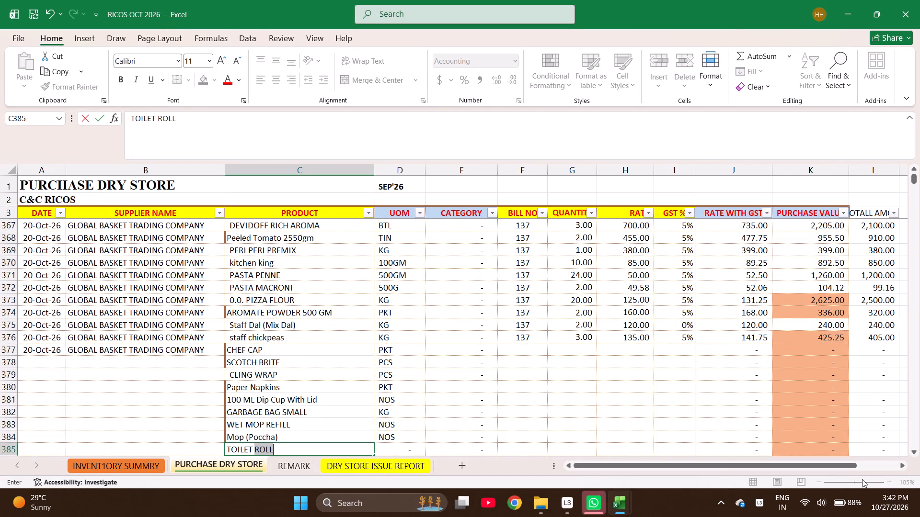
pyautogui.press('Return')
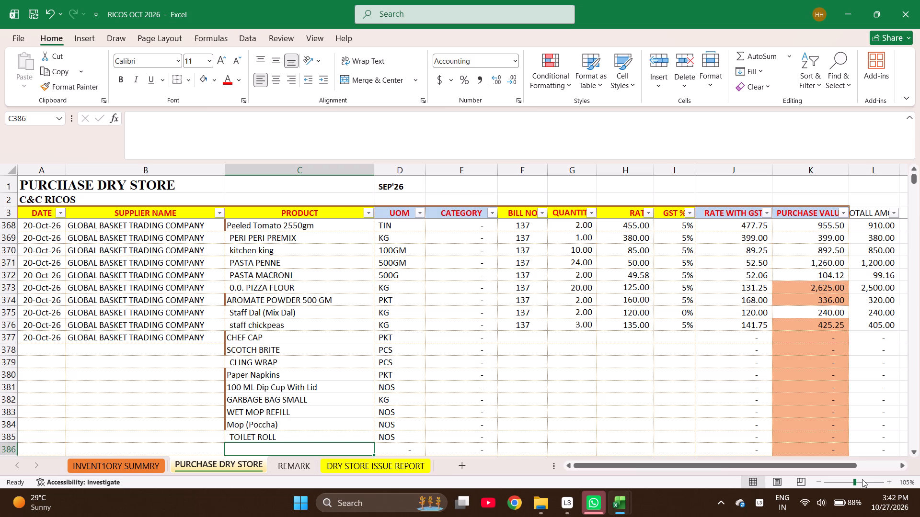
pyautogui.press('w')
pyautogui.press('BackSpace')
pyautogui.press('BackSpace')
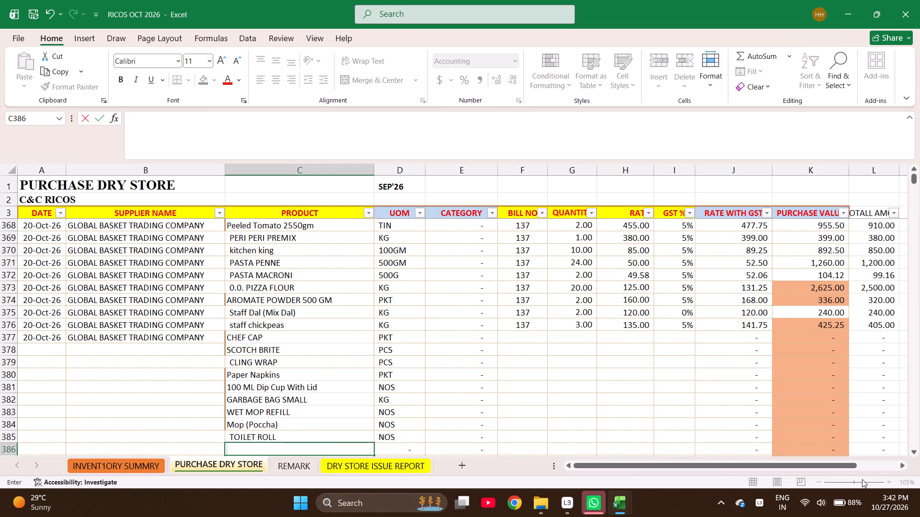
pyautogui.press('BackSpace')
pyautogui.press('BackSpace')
# Enter the products DUSTER and WONDER WIPE in rows 385 and 386.
pyautogui.press('Up')
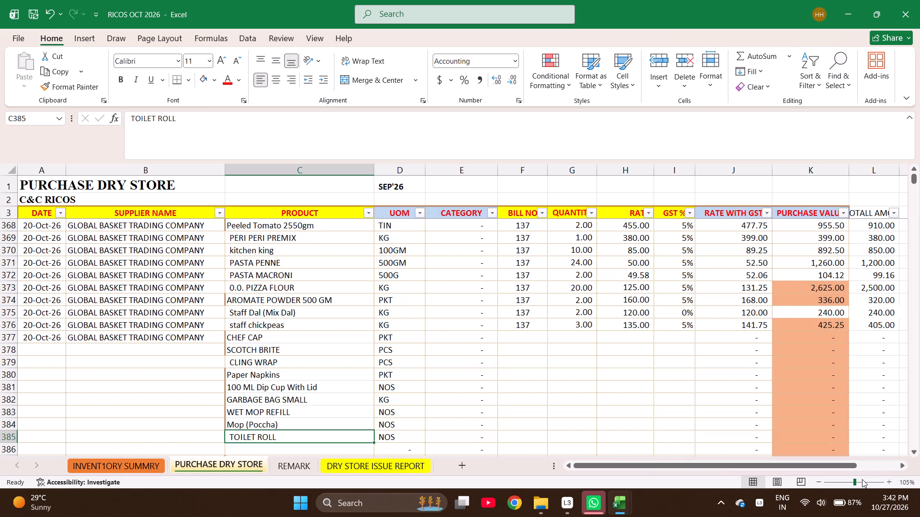
pyautogui.write('DUSTER')
pyautogui.press('Return')
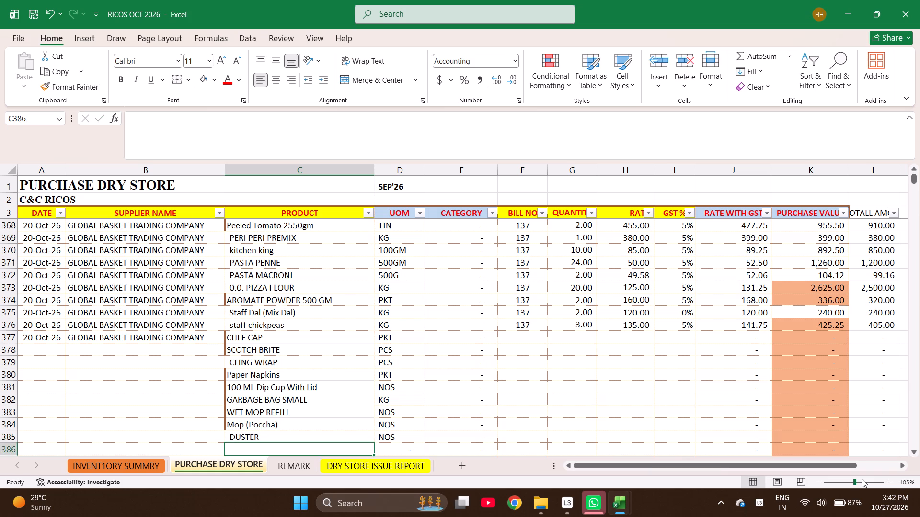
pyautogui.write('WONDER WIPE')
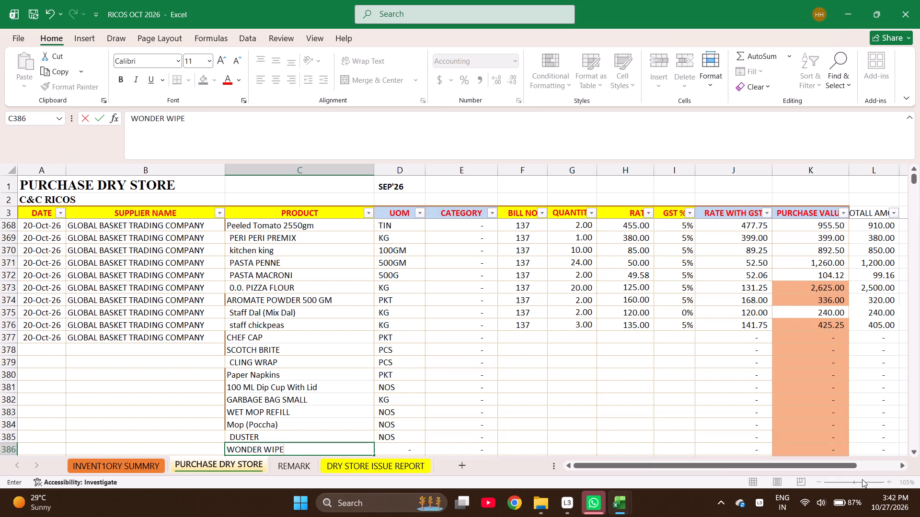
pyautogui.press('s')
pyautogui.press('Return')
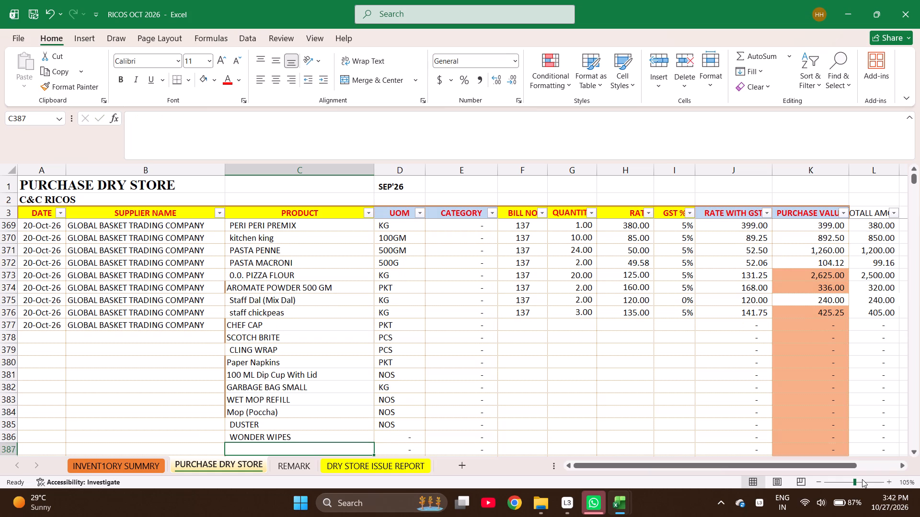
pyautogui.press('Up')
pyautogui.write('WONDER WIPE')
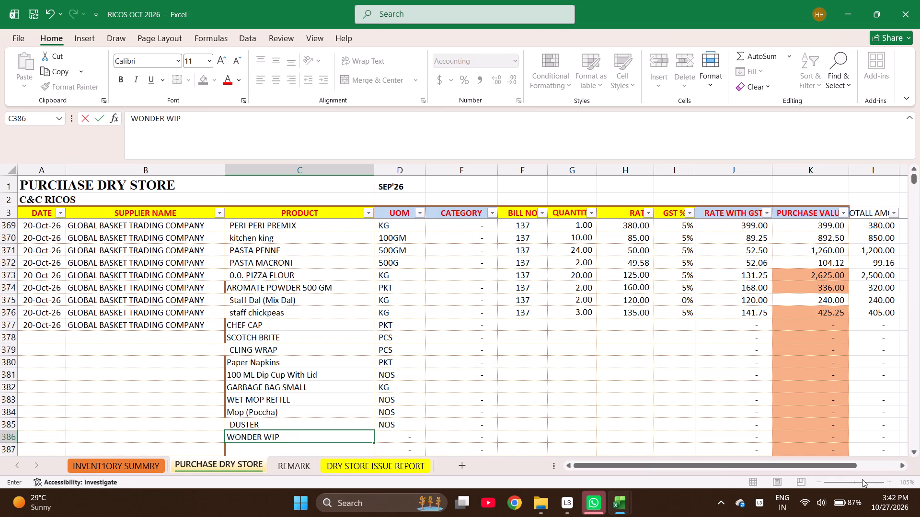
pyautogui.press('Return')
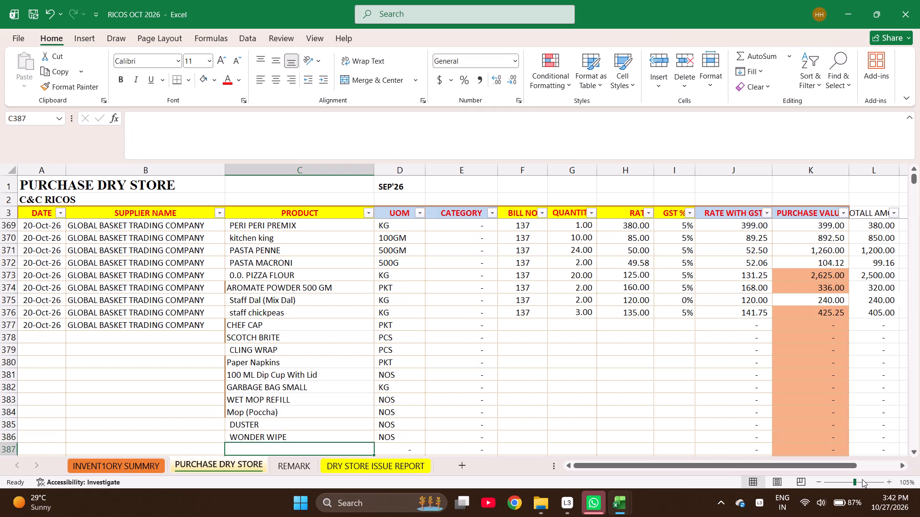
# Enter the products TOILET ROLL, PAPER STRAW and KITCHEN ROLL in rows 387 to 389.
pyautogui.write('TO')
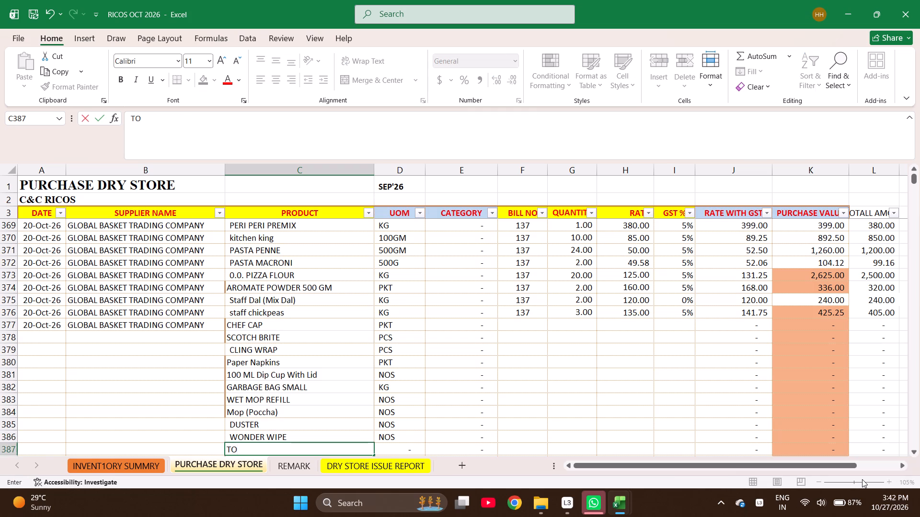
pyautogui.write('IL')
pyautogui.press('Return')
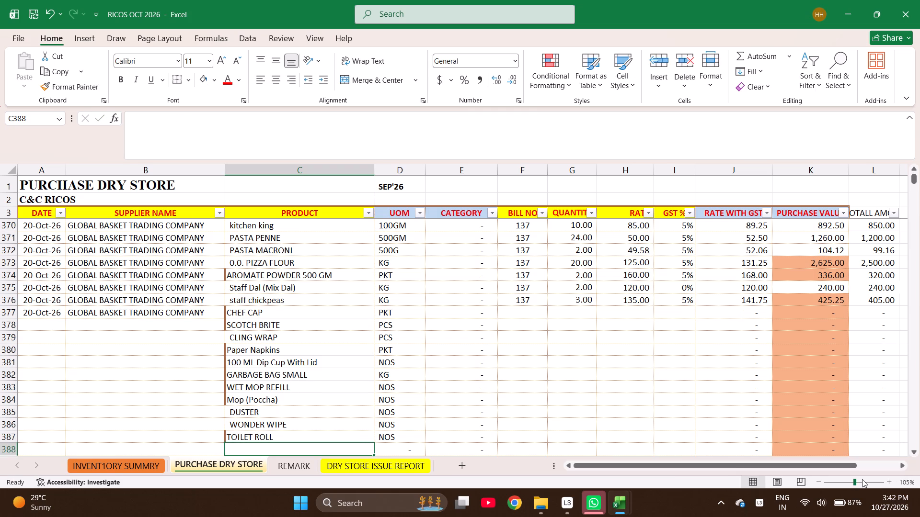
pyautogui.write('PAPER ST')
pyautogui.press('Return')
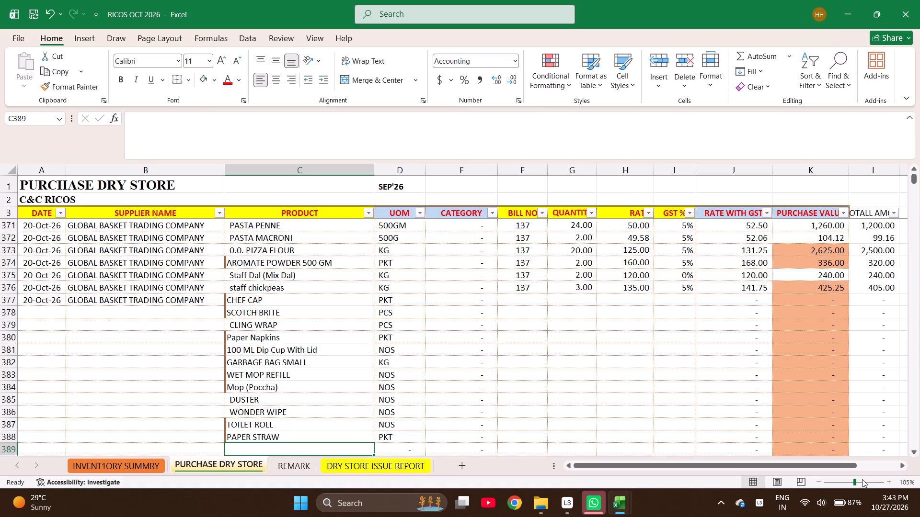
pyautogui.write('KITCHEN ROLL')
pyautogui.press('Return')
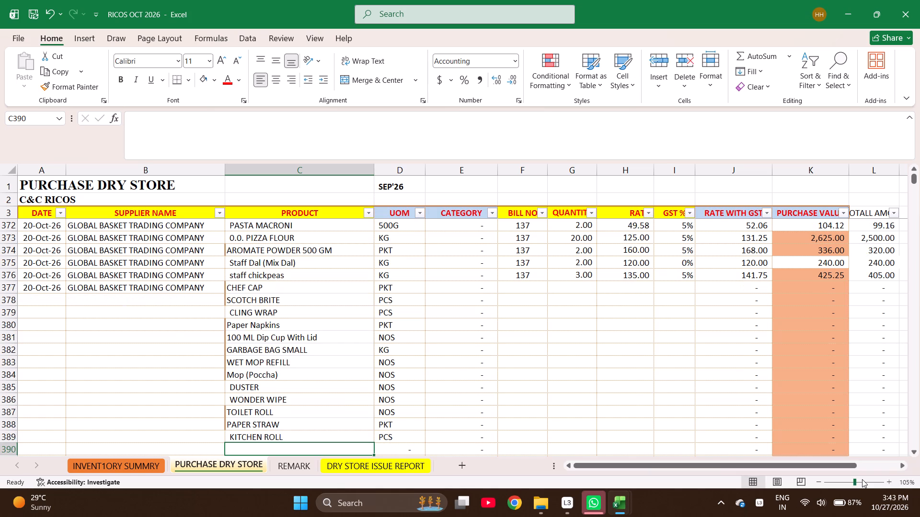
# Search the inventory summary for TOOTH and copy the item Tooth Pick into product cell C390 of the purchase sheet.
pyautogui.write('TOO')
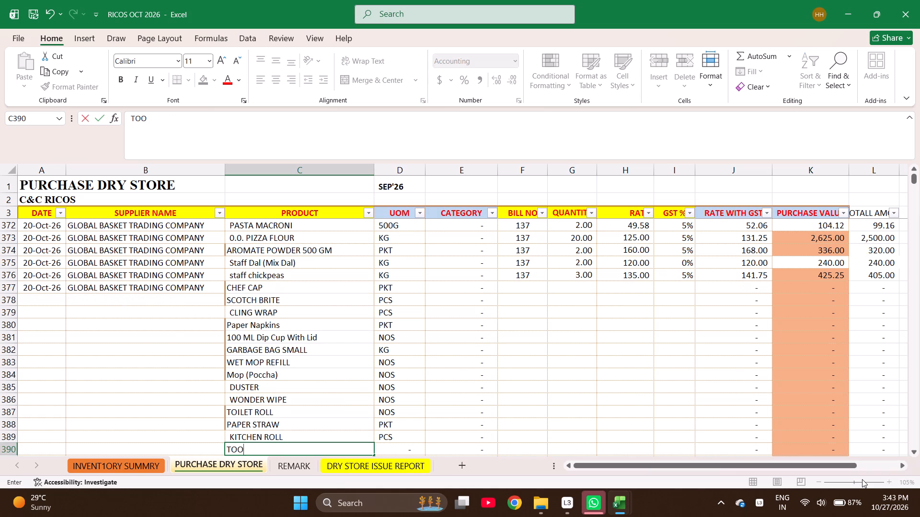
pyautogui.write('TH')
pyautogui.press('p')
pyautogui.hotkey('ctrl', 'pageup')
pyautogui.hotkey('ctrl', 'f')
pyautogui.write('TOOTH')
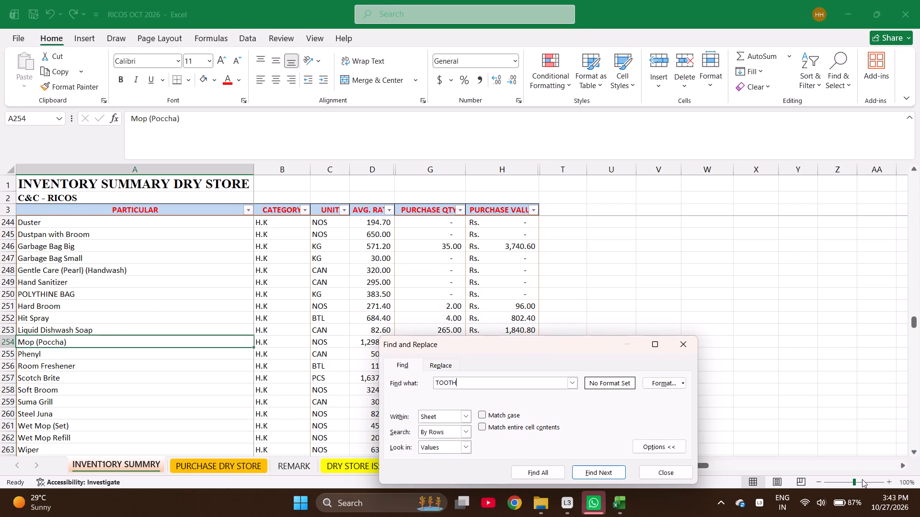
pyautogui.press('Return')
pyautogui.press('Escape')
pyautogui.hotkey('ctrl', 'c')
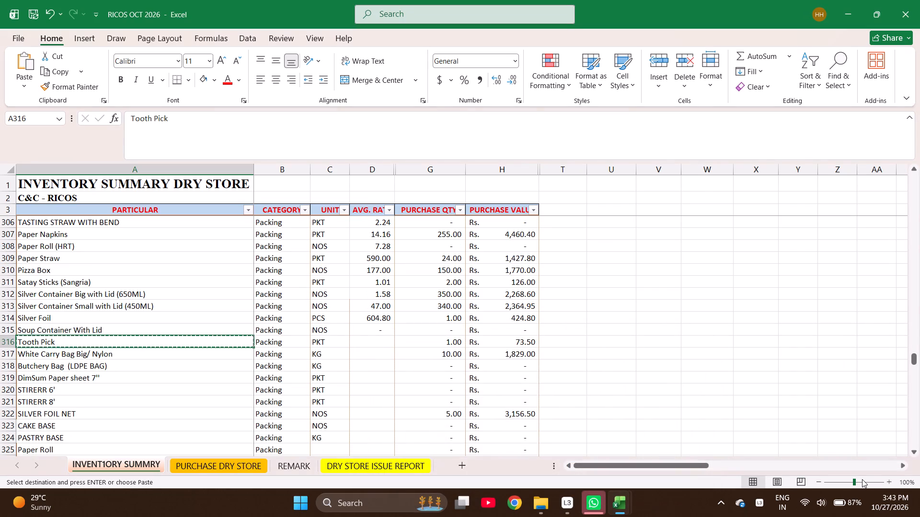
pyautogui.hotkey('ctrl', 'pagedown')
pyautogui.press('Return')
pyautogui.press('Return')
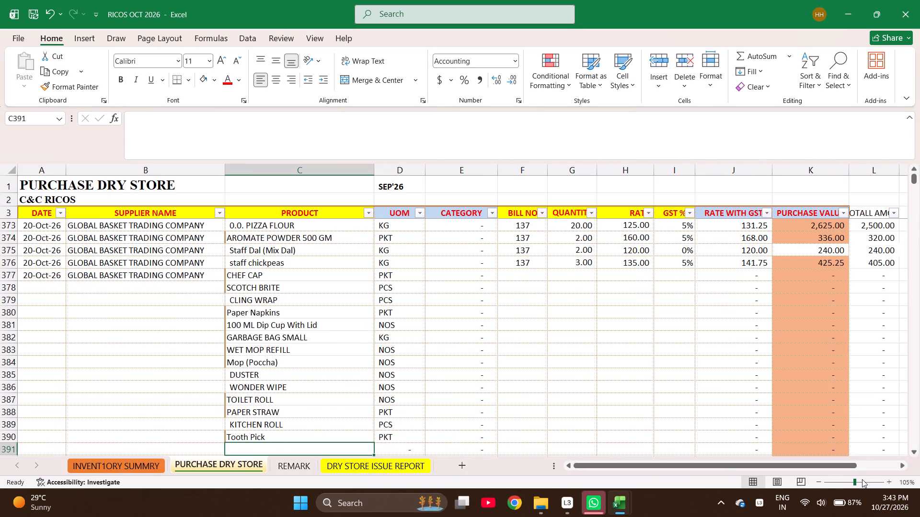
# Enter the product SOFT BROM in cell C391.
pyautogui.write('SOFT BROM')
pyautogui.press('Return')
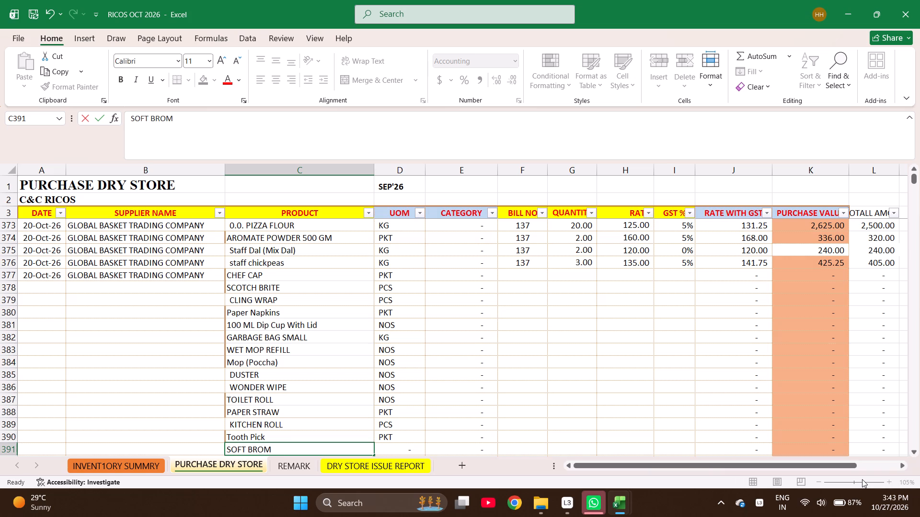
# Search the inventory summary for SOFT and copy the item Soft Broom into product cell C391 of the purchase sheet.
pyautogui.press('Up')
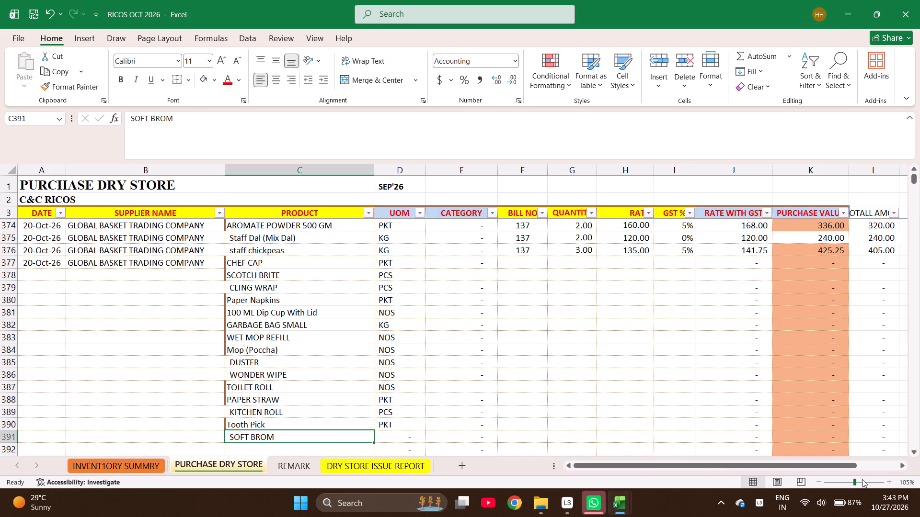
pyautogui.hotkey('ctrl', 'pageup')
pyautogui.hotkey('ctrl', 'f')
pyautogui.write('SI')
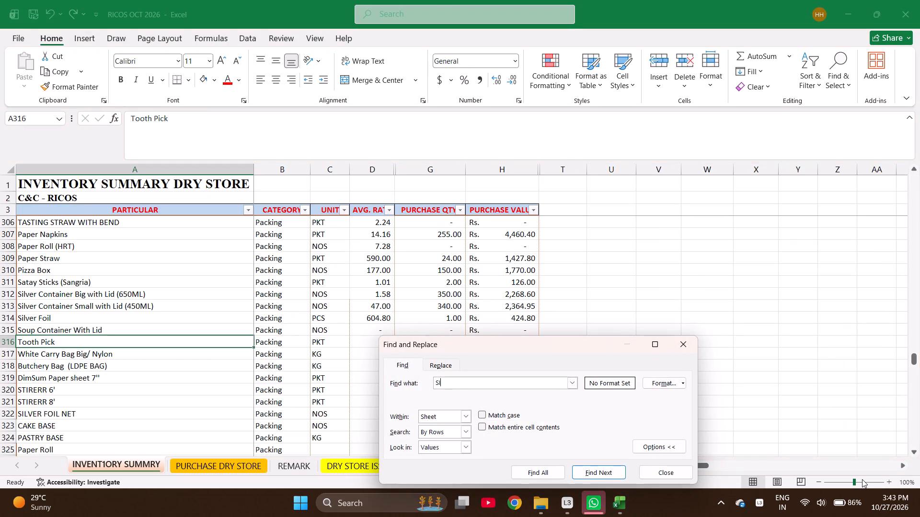
pyautogui.press('BackSpace')
pyautogui.write('OFT')
pyautogui.press('Return')
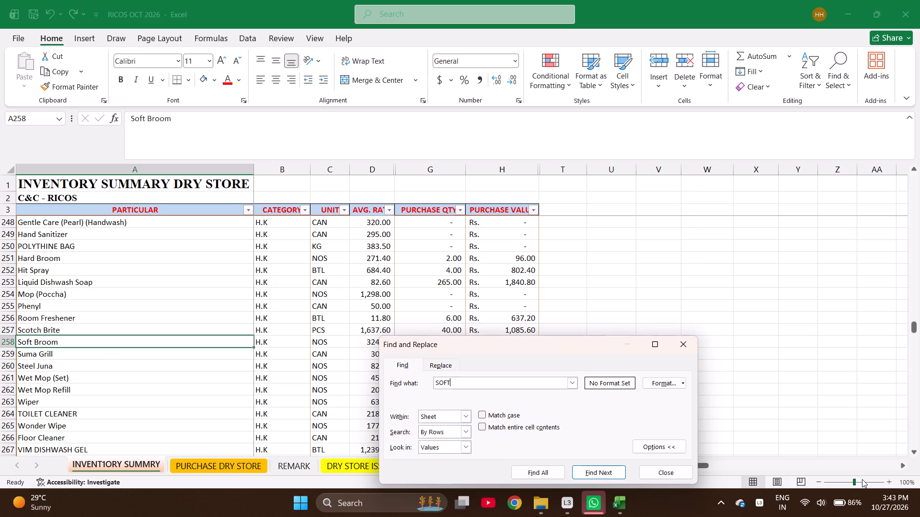
pyautogui.press('Escape')
pyautogui.hotkey('ctrl', 'c')
pyautogui.hotkey('ctrl', 'pagedown')
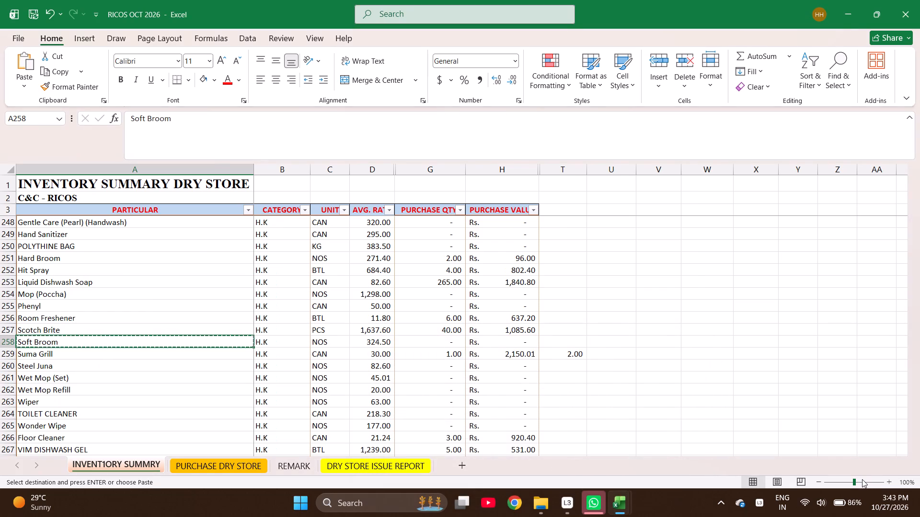
pyautogui.press('Return')
# Select the products from CHEF CAP to Soft Broom in rows 377 to 391 to check how many are listed.
pyautogui.hotkey('shift', 'Up')
pyautogui.hotkey('shift', 'Up')
pyautogui.hotkey('shift', 'Up')
pyautogui.hotkey('shift', 'Up')
pyautogui.hotkey('shift', 'Up')
pyautogui.hotkey('shift', 'Up')
pyautogui.hotkey('shift', 'Up')
pyautogui.hotkey('shift', 'Up')
pyautogui.hotkey('shift', 'Up')
pyautogui.hotkey('shift', 'Up')
pyautogui.hotkey('shift', 'Up')
pyautogui.hotkey('shift', 'Up')
pyautogui.hotkey('shift', 'Up')
pyautogui.hotkey('shift', 'Up')
pyautogui.hotkey('shift', 'Up')
pyautogui.hotkey('shift', 'Up')
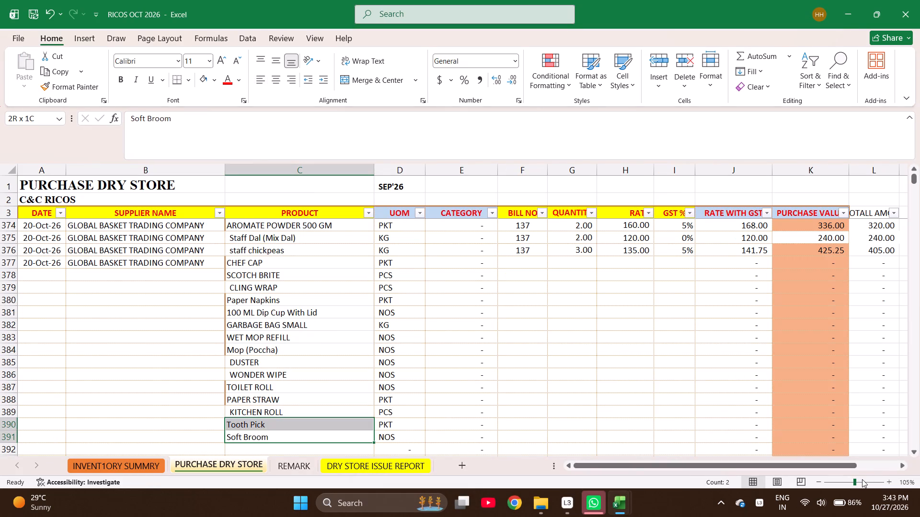
pyautogui.hotkey('shift', 'Down')
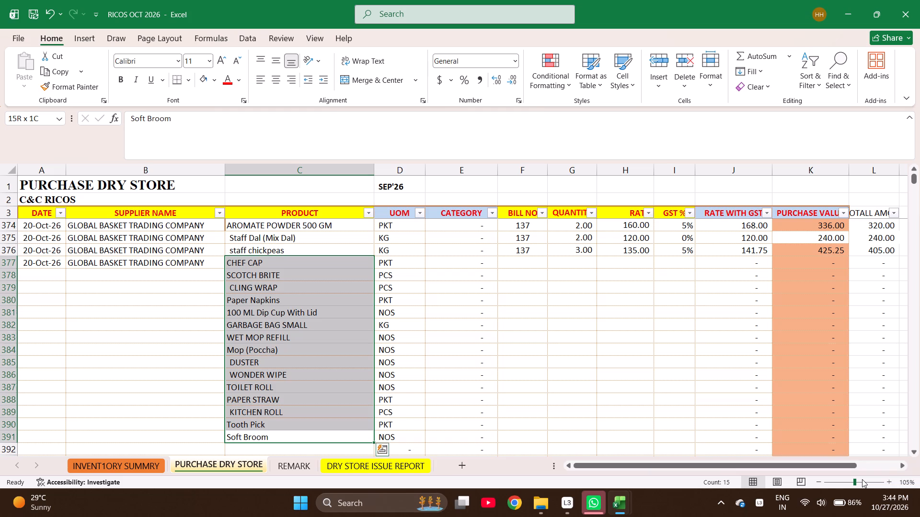
pyautogui.press('Down')
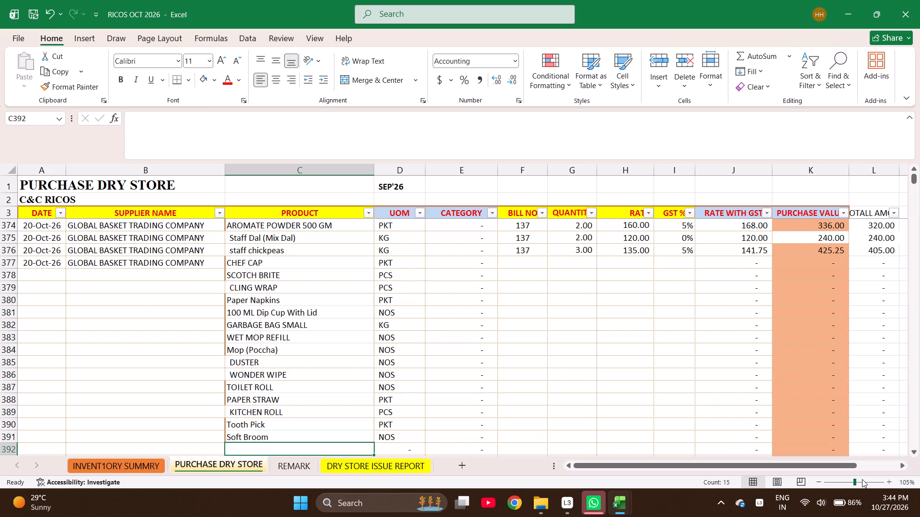
# Select the products from CHEF CAP to GARBAGE BAG SMALL in rows 377 to 382 to check their order and count.
pyautogui.press('Up')
pyautogui.press('Up')
pyautogui.press('Up')
pyautogui.press('Up')
pyautogui.press('Up')
pyautogui.press('Up')
pyautogui.press('Up')
pyautogui.press('Up')
pyautogui.press('Up')
pyautogui.press('Up')
pyautogui.press('Up')
pyautogui.press('Up')
pyautogui.press('Up')
pyautogui.press('Up')
pyautogui.press('Up')
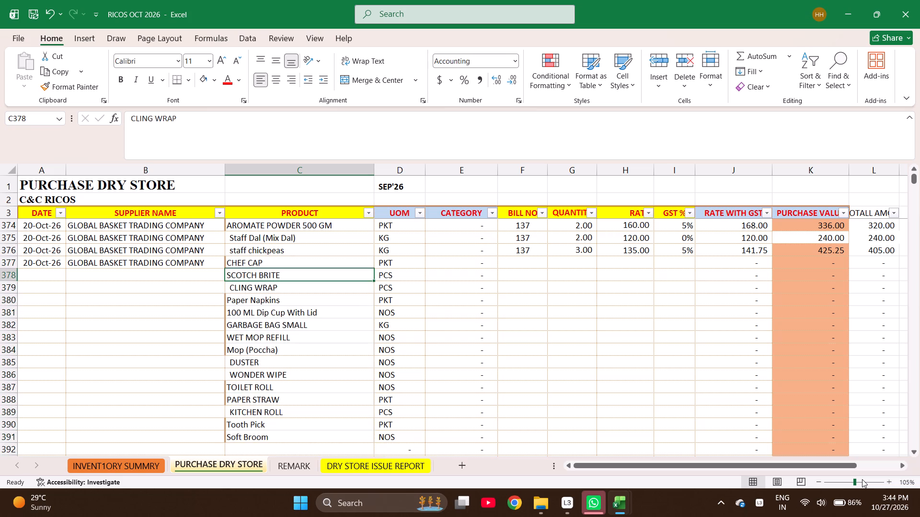
pyautogui.press('Up')
pyautogui.hotkey('shift', 'Down')
pyautogui.hotkey('shift', 'Down')
pyautogui.hotkey('shift', 'Down')
pyautogui.hotkey('shift', 'Down')
pyautogui.hotkey('shift', 'Down')
pyautogui.hotkey('shift', 'Down')
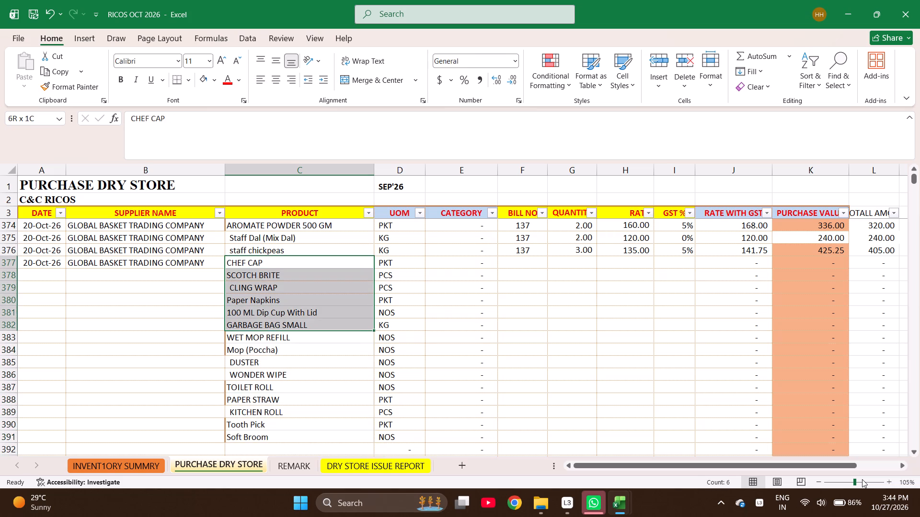
# Copy the products from WET MOP REFILL to Soft Broom one row down so they start in cell C384.
pyautogui.press('Down')
pyautogui.press('Down')
pyautogui.press('Down')
pyautogui.press('Down')
pyautogui.press('Down')
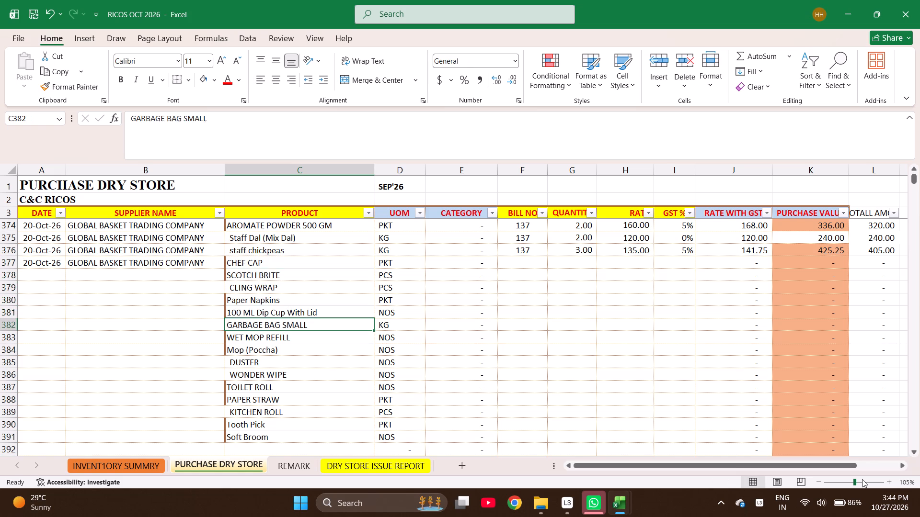
pyautogui.press('Down')
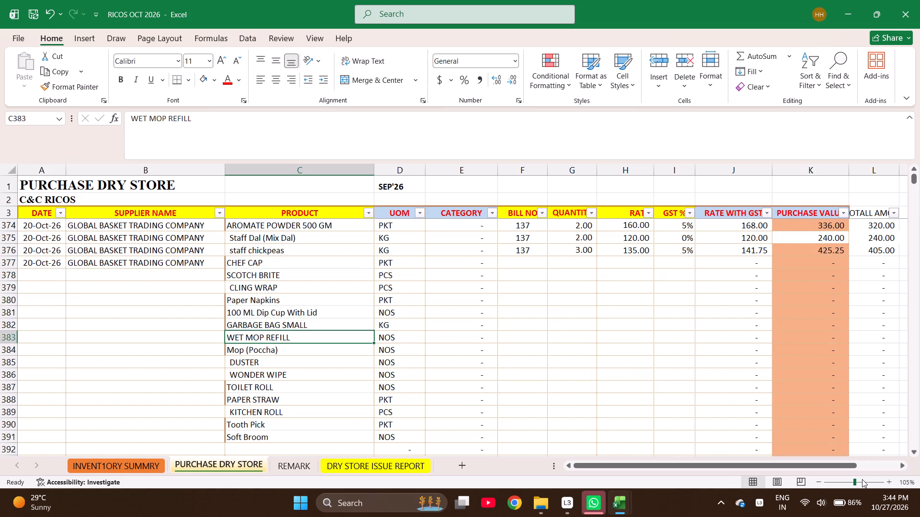
pyautogui.hotkey('shift', 'Down')
pyautogui.hotkey('shift', 'Down')
pyautogui.hotkey('shift', 'Down')
pyautogui.hotkey('shift', 'Down')
pyautogui.hotkey('shift', 'Down')
pyautogui.hotkey('shift', 'Down')
pyautogui.hotkey('shift', 'Down')
pyautogui.hotkey('shift', 'Down')
pyautogui.hotkey('shift', 'Down')
pyautogui.hotkey('shift', 'Down')
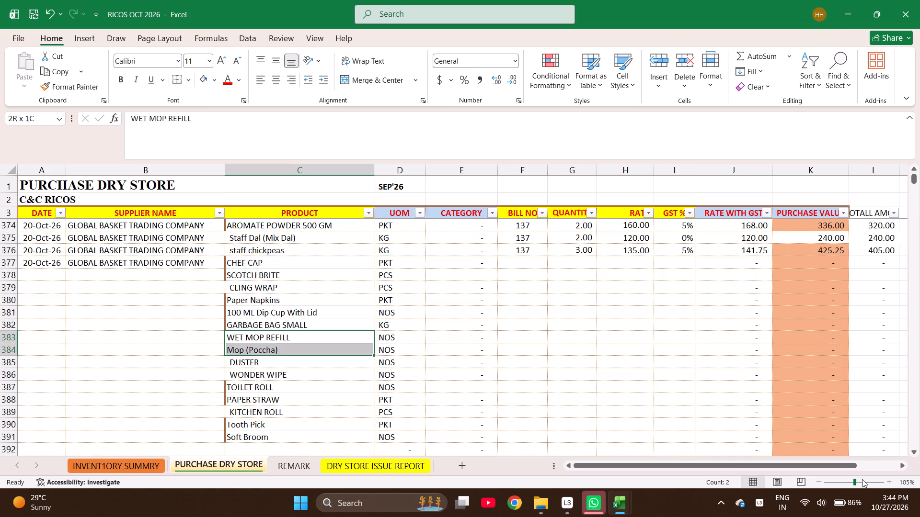
pyautogui.hotkey('shift', 'Up')
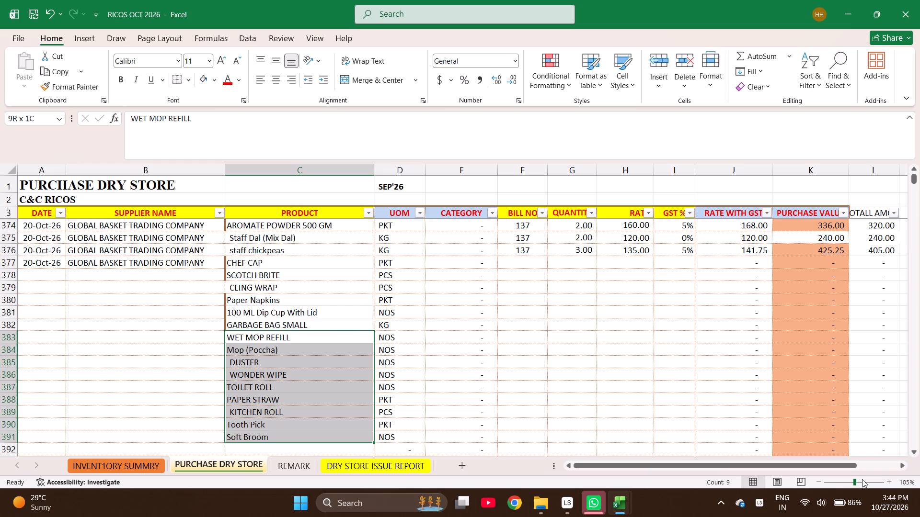
pyautogui.hotkey('ctrl', 'c')
pyautogui.press('Down')
pyautogui.press('Return')
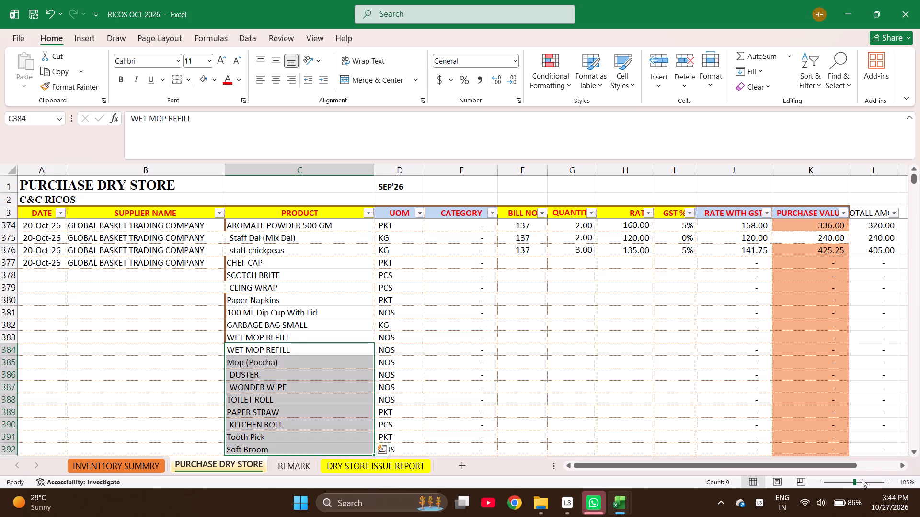
# Enter the product GARBAGE BAG BIG in cell C383, below GARBAGE BAG SMALL.
pyautogui.press('Up')
pyautogui.write('GAR')
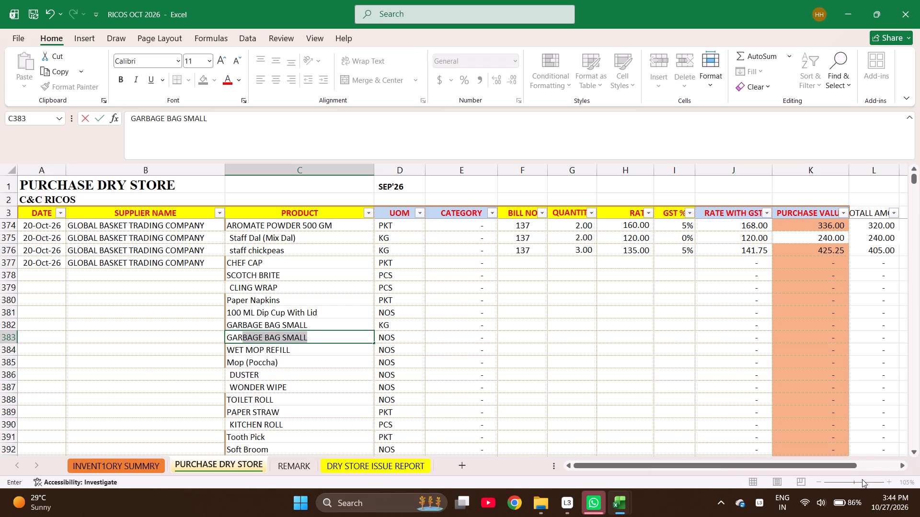
pyautogui.write('BAGE BAG B')
pyautogui.write('IG')
pyautogui.press('Return')
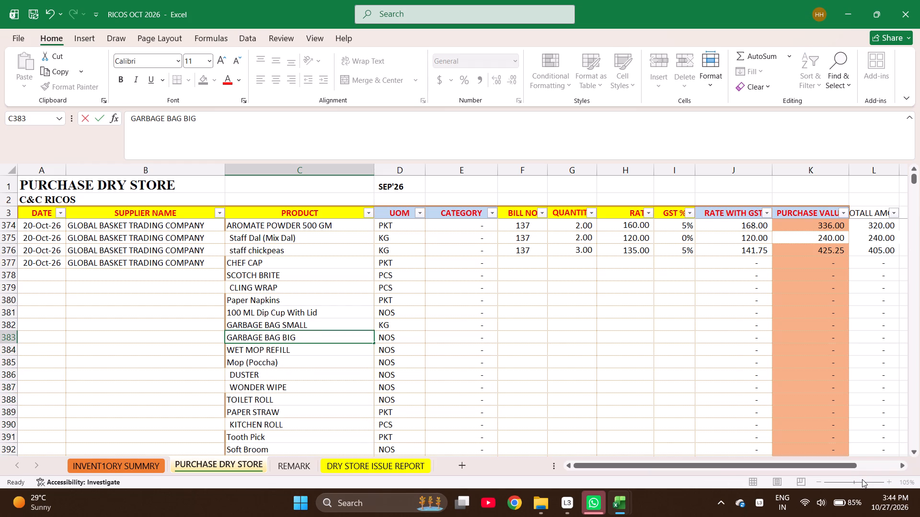
# Enter bill number 138 for CHEF CAP in row 377 and fill it down to Soft Broom in row 392.
pyautogui.press('Up')
pyautogui.press('Right')
pyautogui.press('Right')
pyautogui.press('Right')
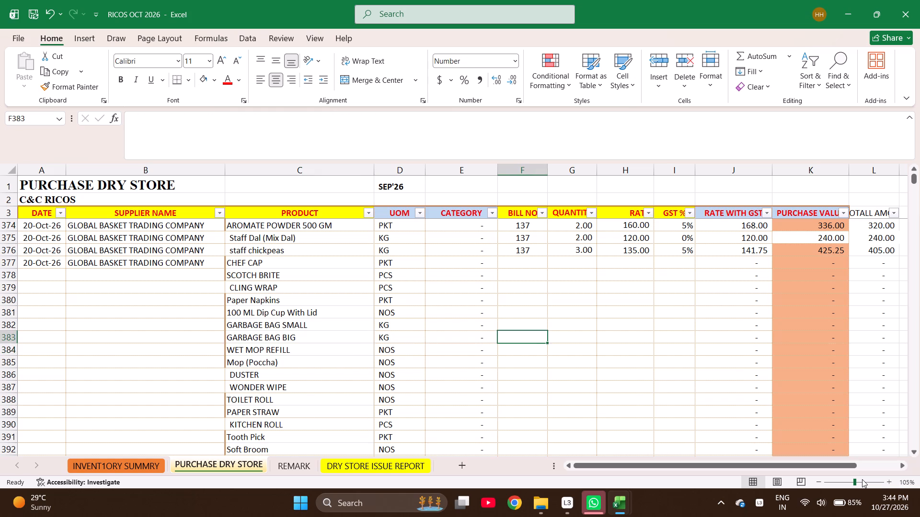
pyautogui.hotkey('ctrl', 'Up')
pyautogui.press('Down')
pyautogui.write('138')
pyautogui.hotkey('shift', 'Down')
pyautogui.hotkey('shift', 'Down')
pyautogui.hotkey('shift', 'Down')
pyautogui.hotkey('shift', 'Down')
pyautogui.hotkey('shift', 'Down')
pyautogui.hotkey('shift', 'Down')
pyautogui.hotkey('shift', 'Down')
pyautogui.hotkey('shift', 'Down')
pyautogui.hotkey('shift', 'Down')
pyautogui.hotkey('shift', 'Down')
pyautogui.hotkey('shift', 'Down')
pyautogui.hotkey('shift', 'Down')
pyautogui.hotkey('shift', 'Down')
pyautogui.hotkey('shift', 'Down')
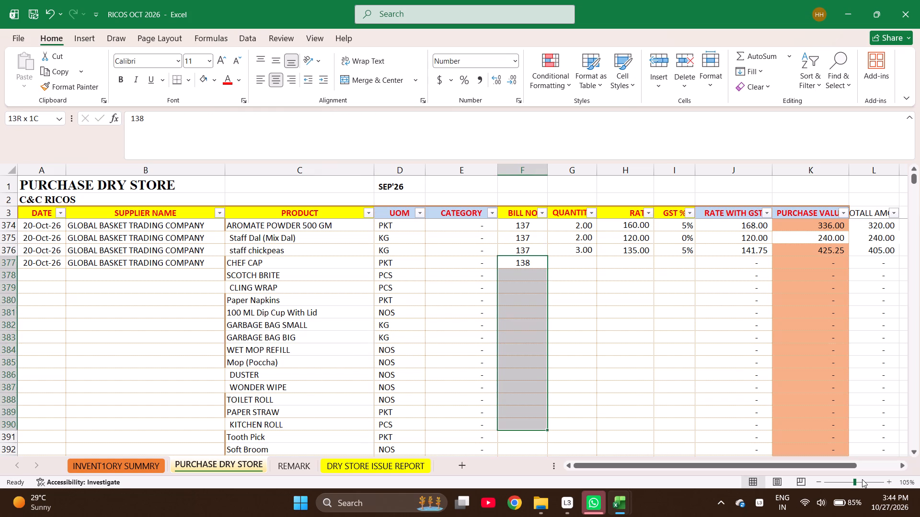
pyautogui.hotkey('shift', 'Down')
pyautogui.hotkey('shift', 'Down')
pyautogui.hotkey('shift', 'Down')
pyautogui.hotkey('shift', 'Up')
pyautogui.hotkey('ctrl', 'd')
# Enter quantities 5, 20, 2 and 60 for CHEF CAP, SCOTCH BRITE, CLING WRAP and Paper Napkins in rows 377 to 380.
pyautogui.hotkey('ctrl', 'Right')
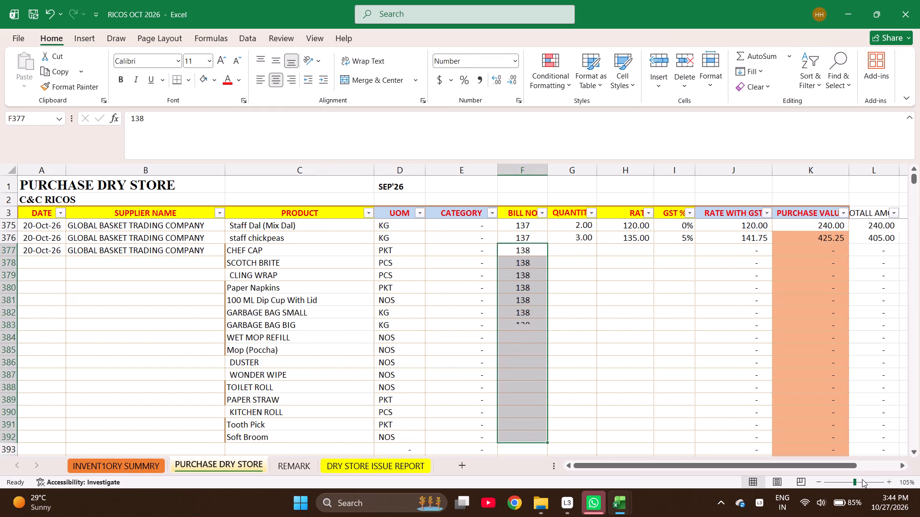
pyautogui.press('Left')
pyautogui.press('Left')
pyautogui.press('Left')
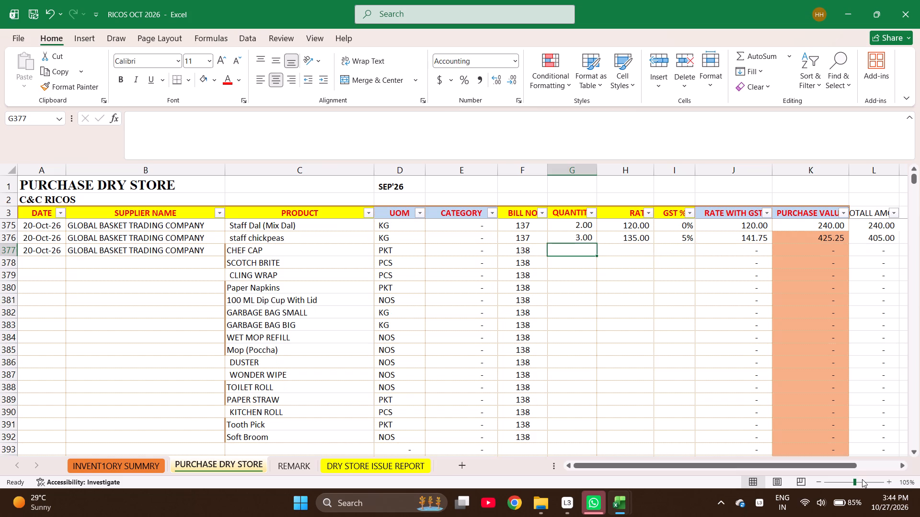
pyautogui.press('5')
pyautogui.press('Return')
pyautogui.write('20')
pyautogui.press('Return')
pyautogui.press('2')
pyautogui.press('Return')
pyautogui.write('60')
pyautogui.press('Return')
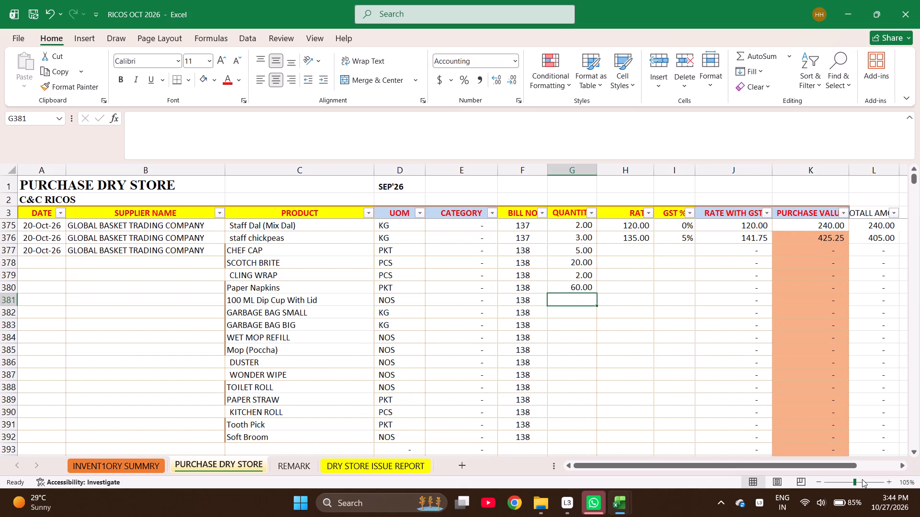
# Enter quantities 200, 5, 5, 2 and 6 for rows 381 to 385, from 100 ML Dip Cup With Lid to Mop (Poccha).
pyautogui.press('2')
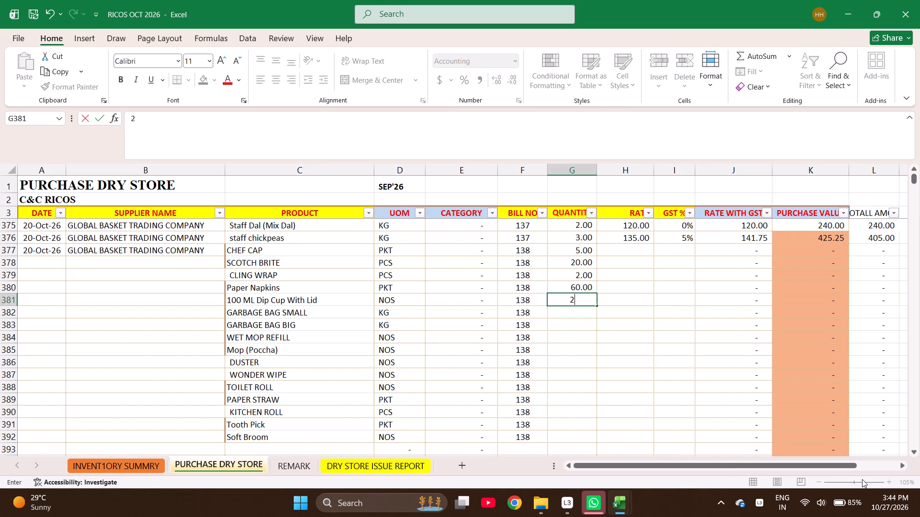
pyautogui.write('00')
pyautogui.press('Return')
pyautogui.press('5')
pyautogui.press('Return')
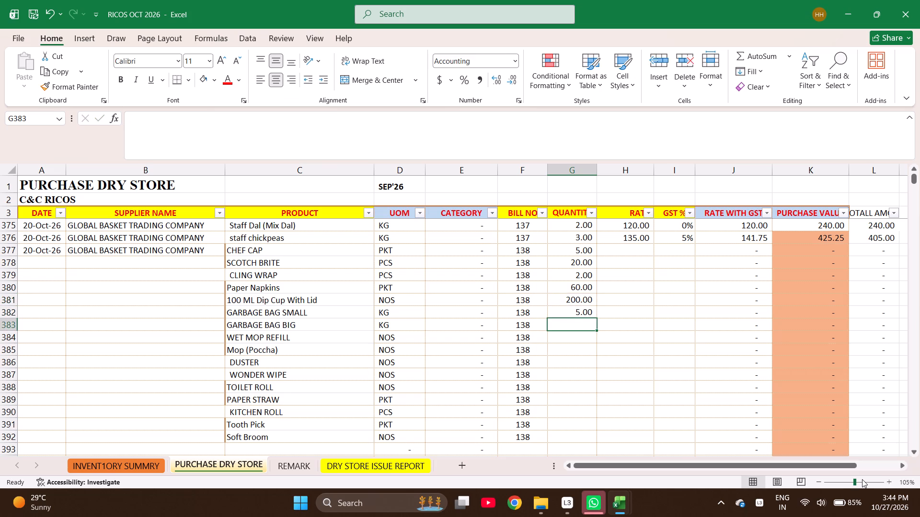
pyautogui.press('5')
pyautogui.press('Return')
pyautogui.press('2')
pyautogui.press('Return')
pyautogui.press('6')
pyautogui.press('Return')
# Enter quantities 2, 2, 10, 400, 2, 1 and 1 for rows 386 to 392, from DUSTER to Soft Broom.
pyautogui.press('2')
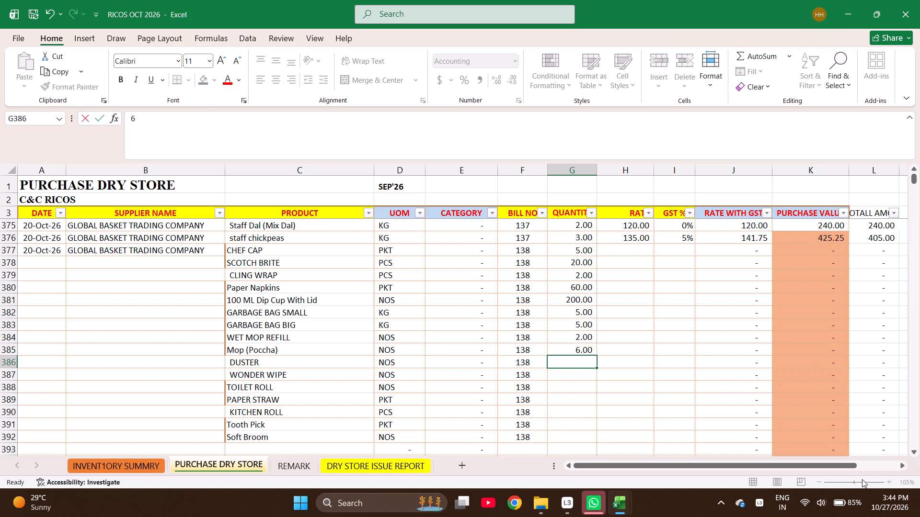
pyautogui.press('Return')
pyautogui.press('2')
pyautogui.press('Return')
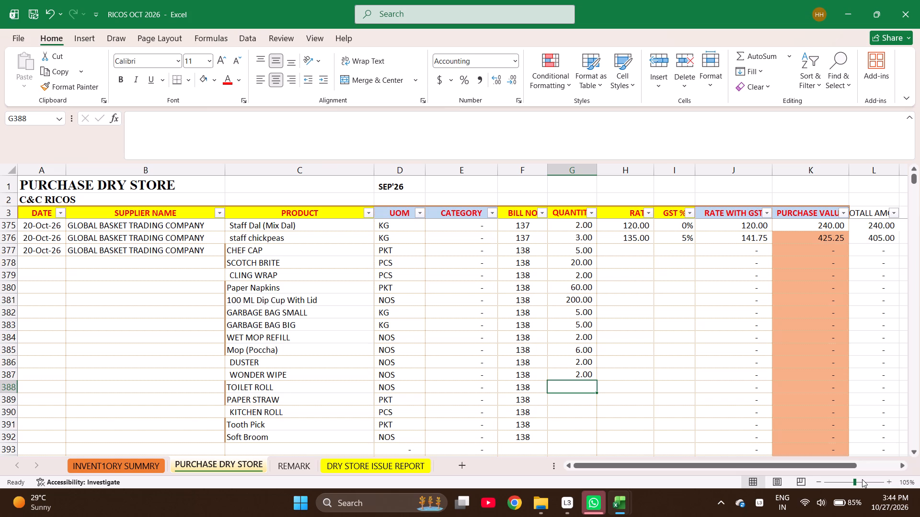
pyautogui.write('10')
pyautogui.press('Return')
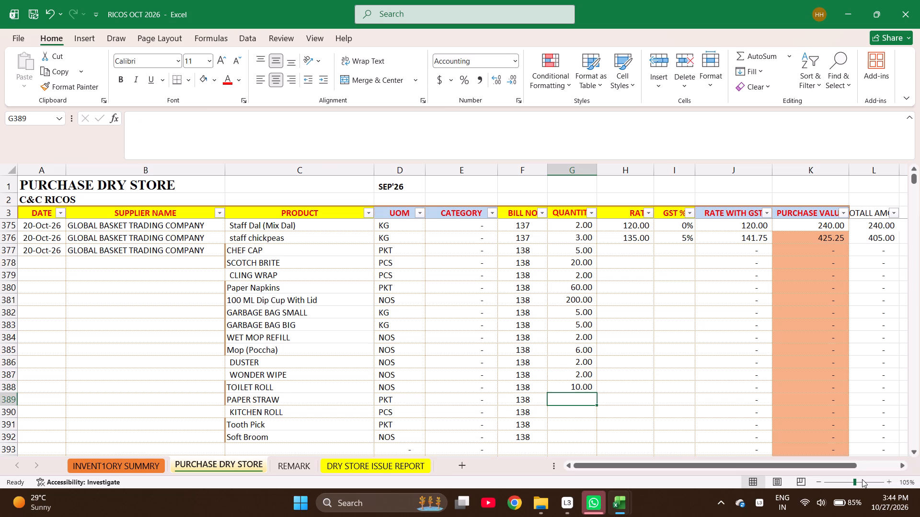
pyautogui.write('400')
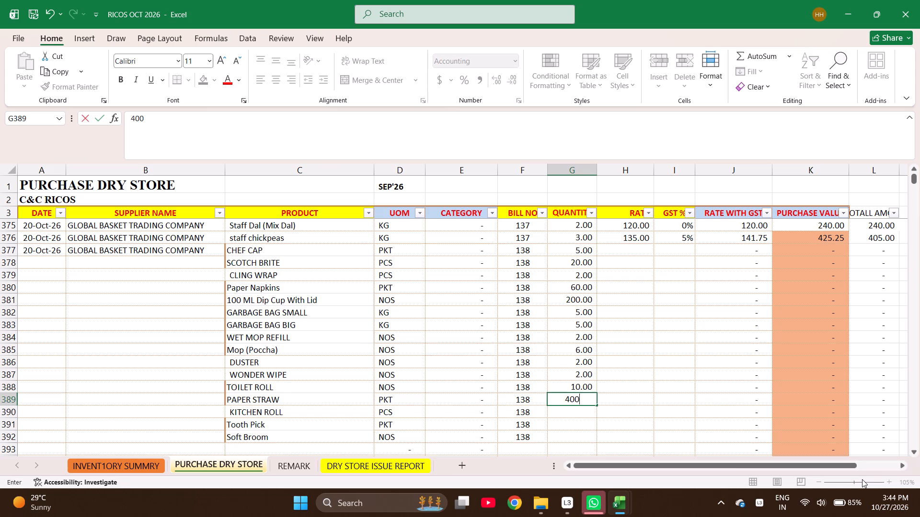
pyautogui.press('Return')
pyautogui.press('2')
pyautogui.press('Return')
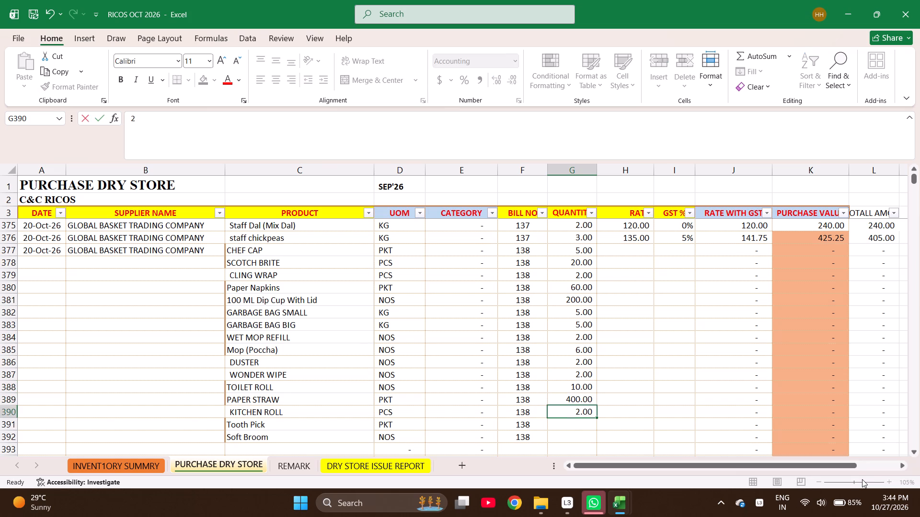
pyautogui.press('1')
pyautogui.press('Return')
pyautogui.press('1')
pyautogui.press('Return')
# Enter the rate 67 for CHEF CAP in row 377 of the purchase sheet.
pyautogui.press('Right')
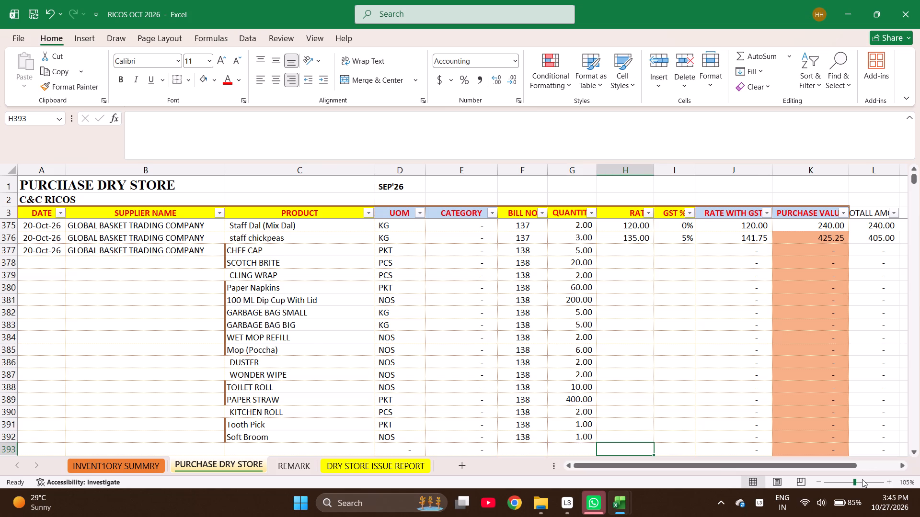
pyautogui.hotkey('ctrl', 'pageup')
pyautogui.hotkey('ctrl', 'pageup')
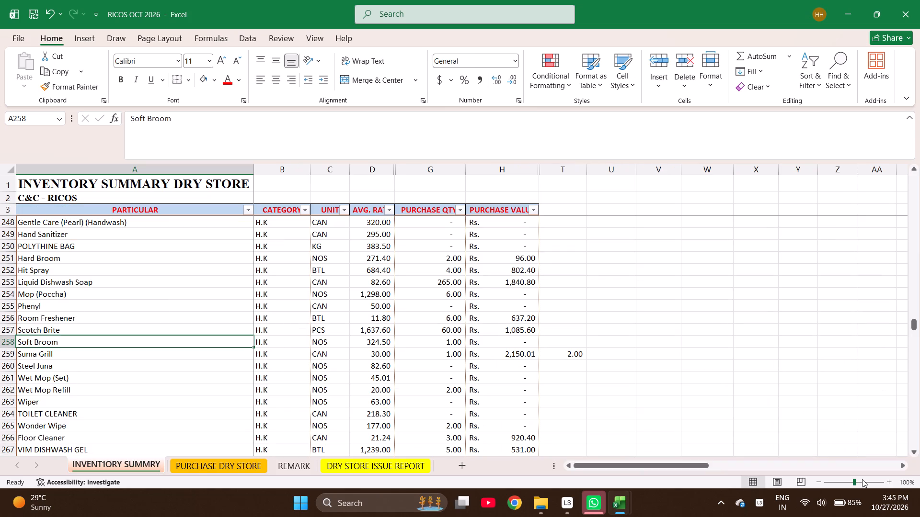
pyautogui.hotkey('ctrl', 'pagedown')
pyautogui.hotkey('ctrl', 'Up')
pyautogui.press('Down')
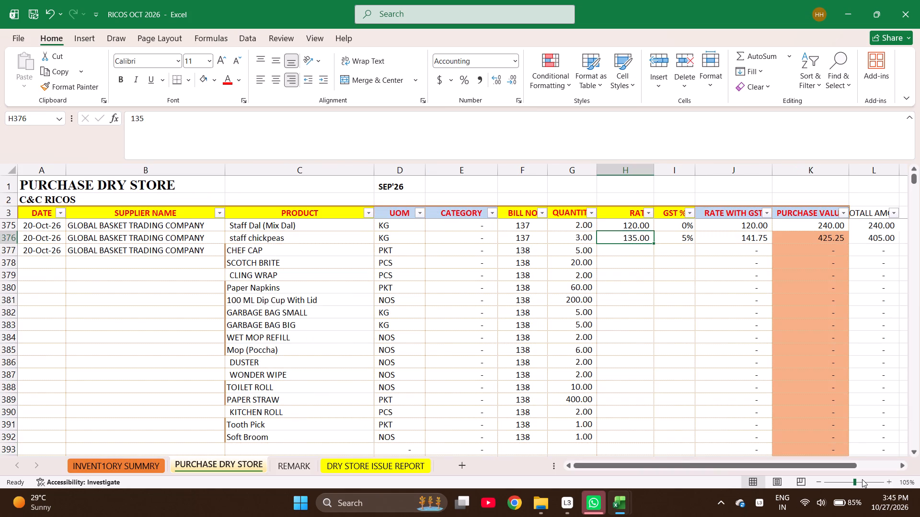
pyautogui.write('67')
pyautogui.press('Return')
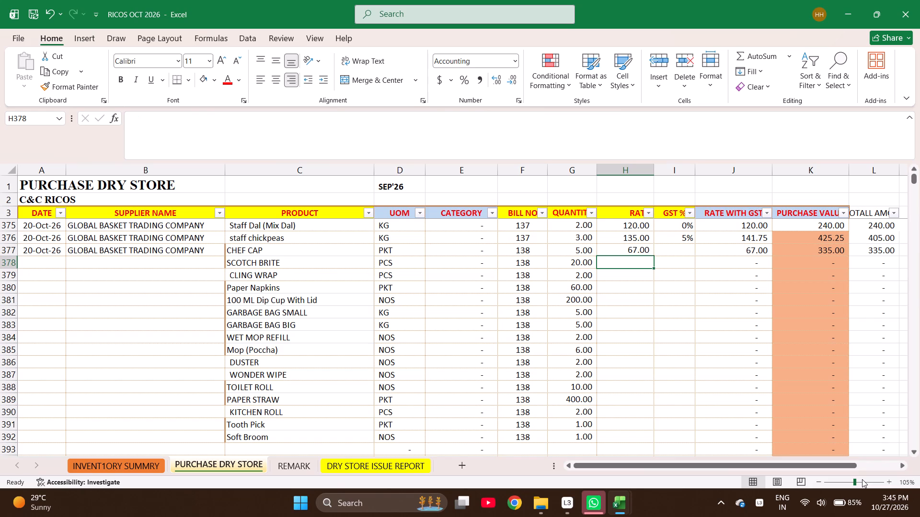
# Enter rates 23, 200, 16, 2.80, 100 and 100 for rows 378 to 383, from SCOTCH BRITE to GARBAGE BAG BIG.
pyautogui.write('23')
pyautogui.press('Return')
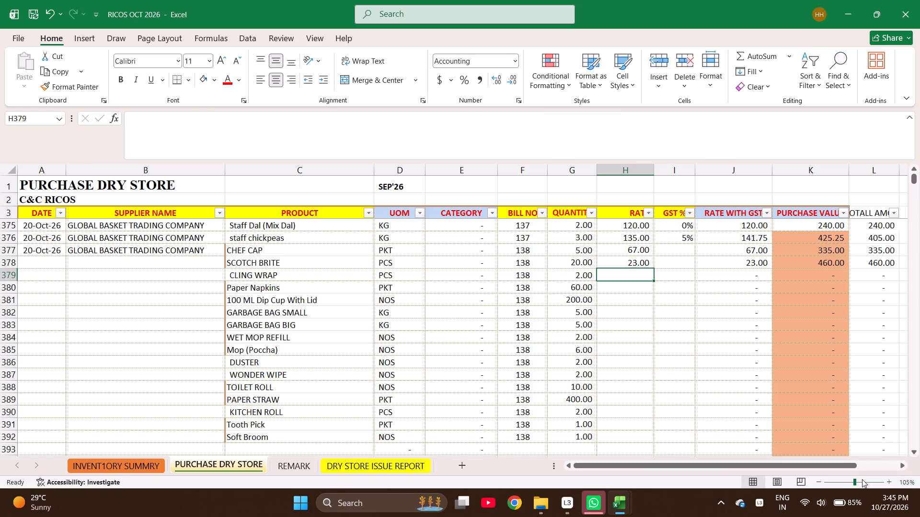
pyautogui.write('200')
pyautogui.press('Return')
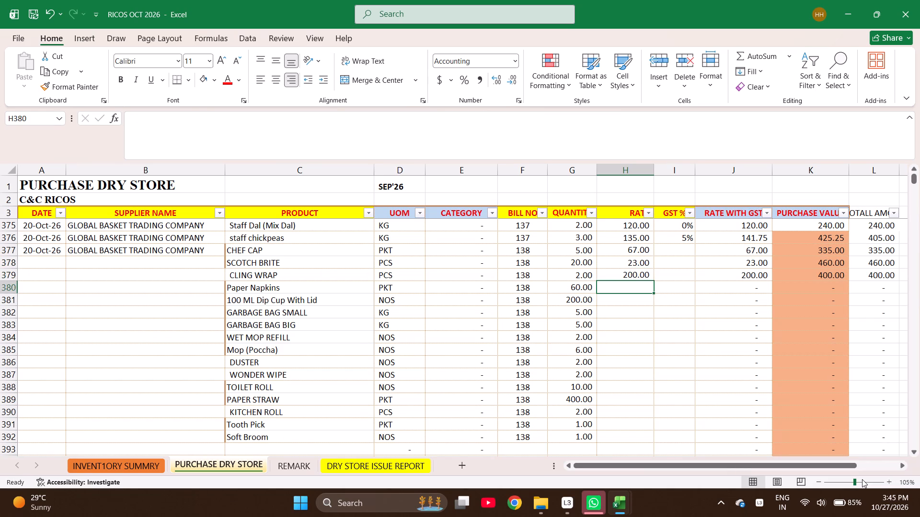
pyautogui.write('16')
pyautogui.press('Return')
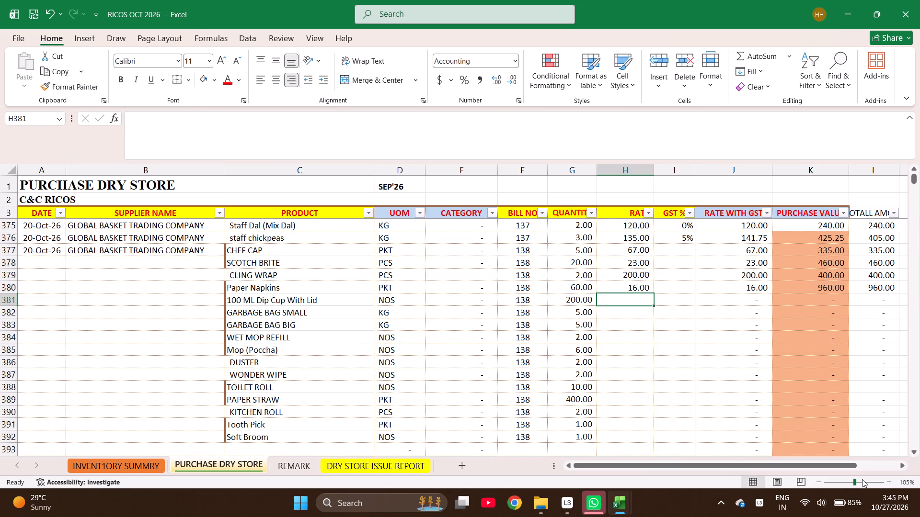
pyautogui.write('2.80')
pyautogui.press('Return')
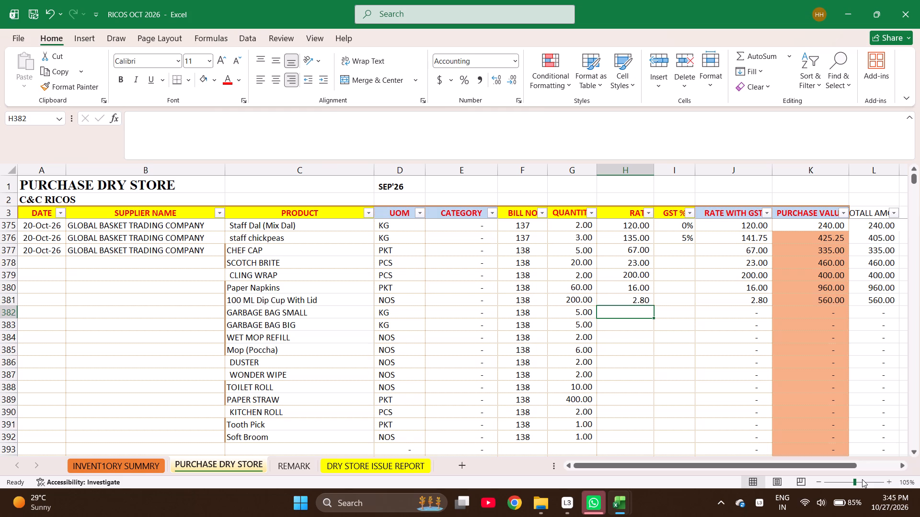
pyautogui.write('100')
pyautogui.press('Return')
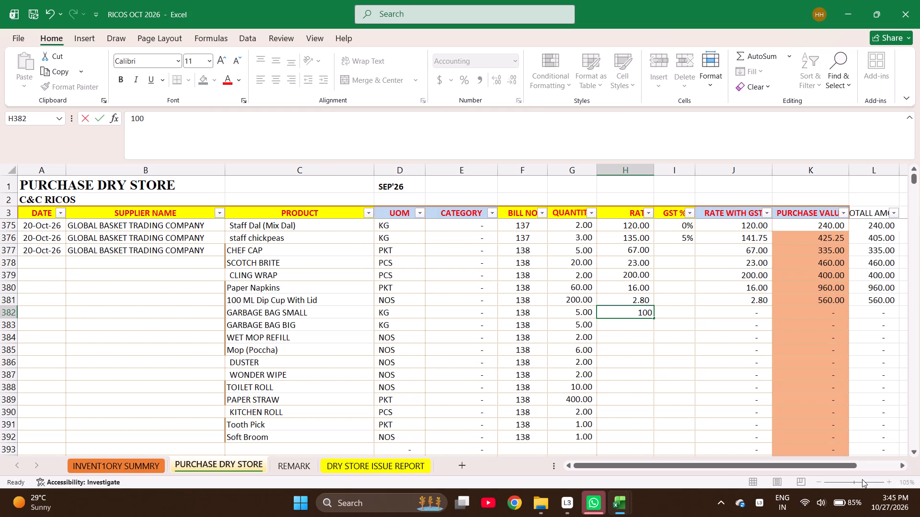
pyautogui.write('100')
pyautogui.press('Return')
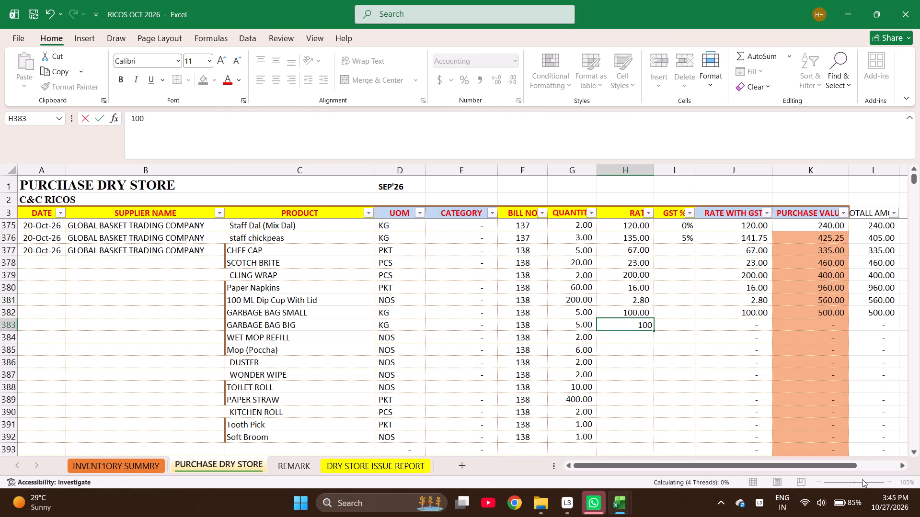
# Enter rates 60, 12.50, 90, 100 and 13 for rows 384 to 388, from WET MOP REFILL to TOILET ROLL.
pyautogui.write('60')
pyautogui.press('Return')
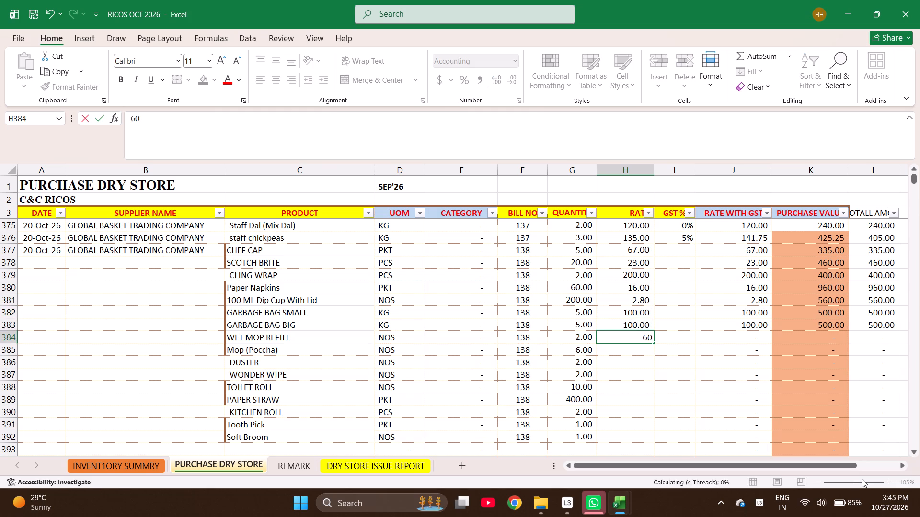
pyautogui.write('12.50')
pyautogui.press('Return')
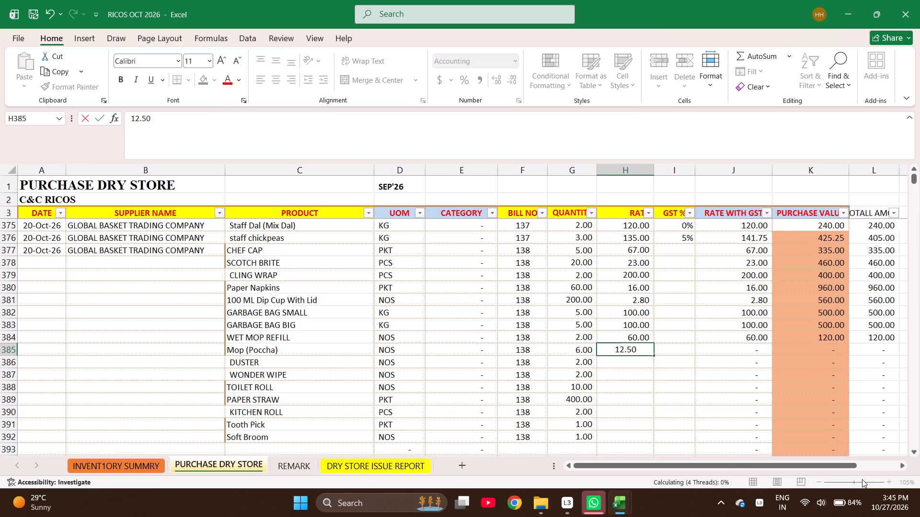
pyautogui.write('90')
pyautogui.press('Return')
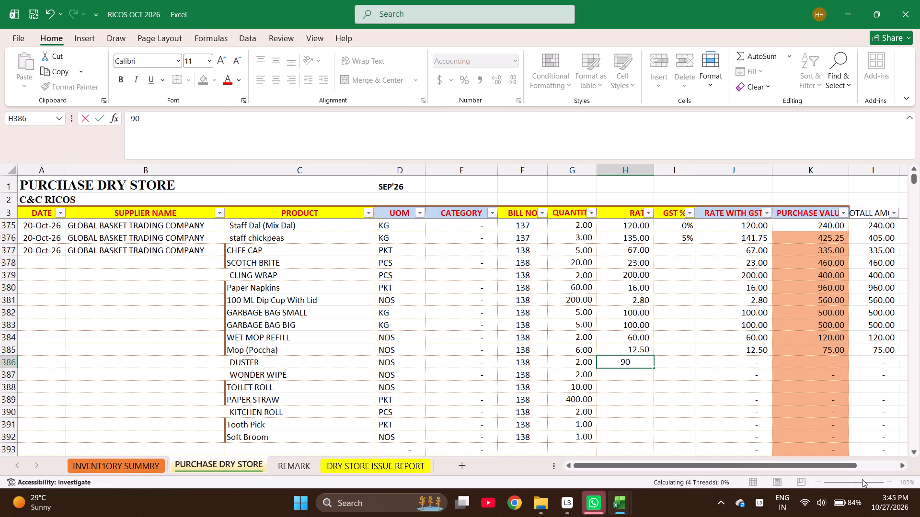
pyautogui.write('100')
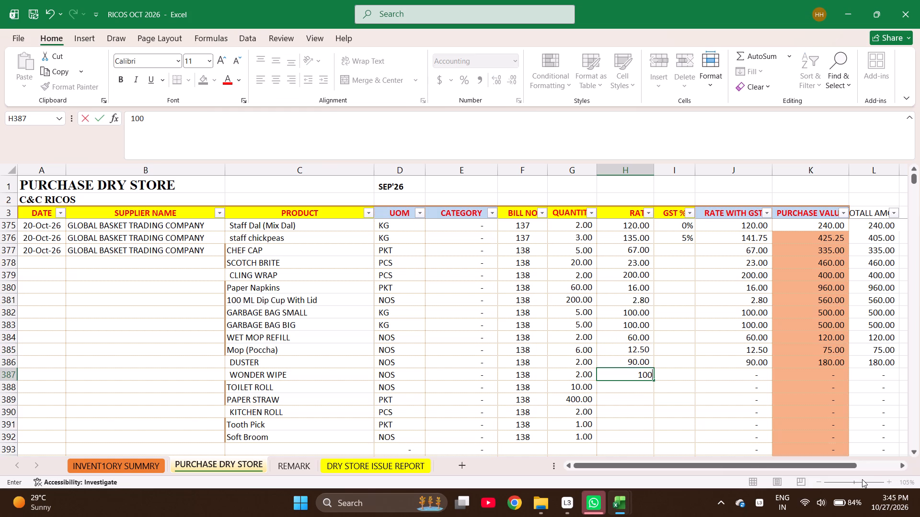
pyautogui.press('Return')
pyautogui.write('13')
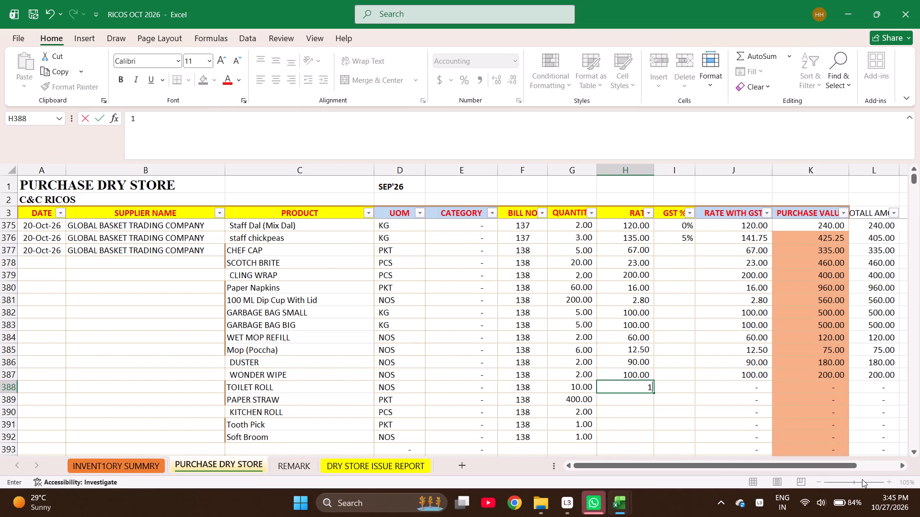
pyautogui.press('Return')
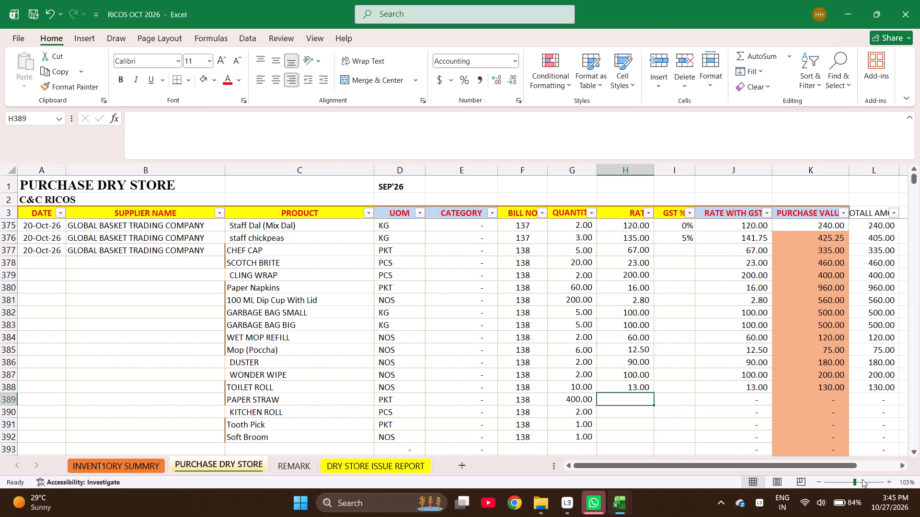
# Enter the rate 60 for PAPER STRAW in row 389 and correct its quantity to 4.
pyautogui.write('60')
pyautogui.press('Left')
pyautogui.press('4')
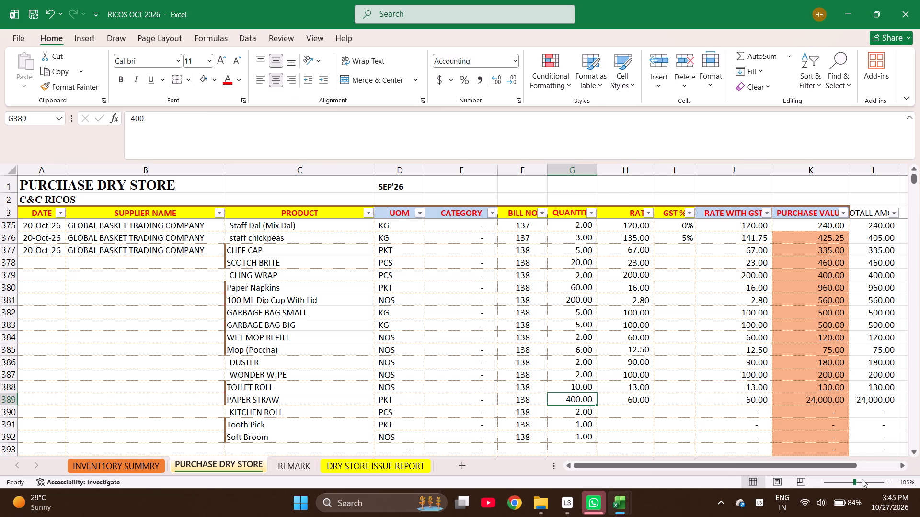
pyautogui.press('Return')
pyautogui.press('Up')
pyautogui.press('Right')
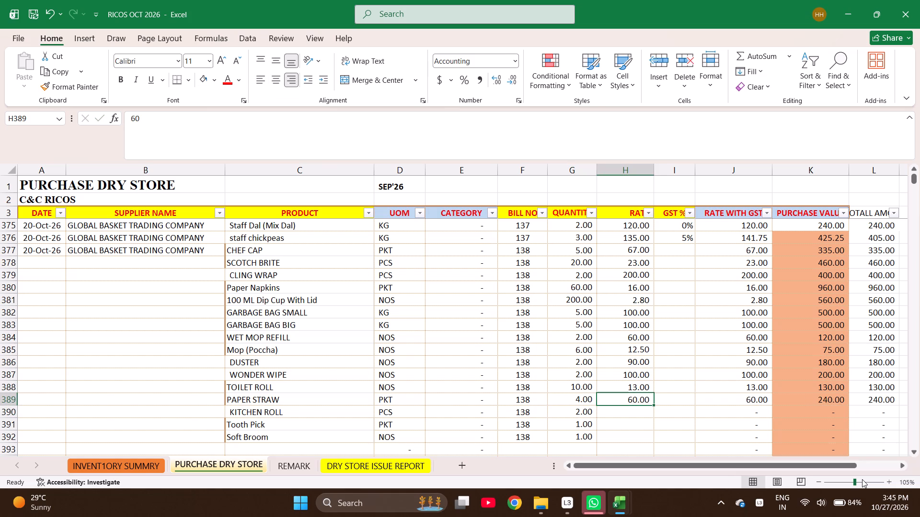
# Enter rates 210, 70 and 80 for KITCHEN ROLL, Tooth Pick and Soft Broom in rows 390 to 392.
pyautogui.press('Down')
pyautogui.write('210')
pyautogui.press('Return')
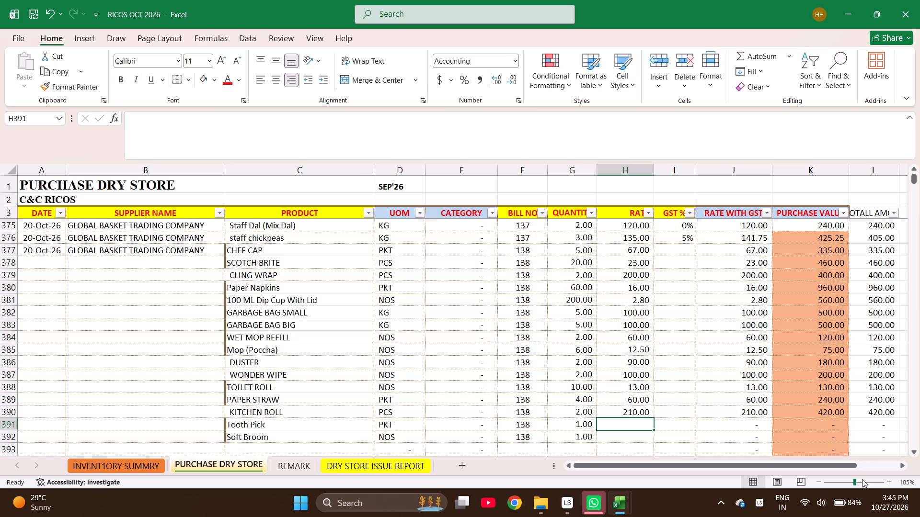
pyautogui.write('70')
pyautogui.press('Return')
pyautogui.write('80')
pyautogui.press('Return')
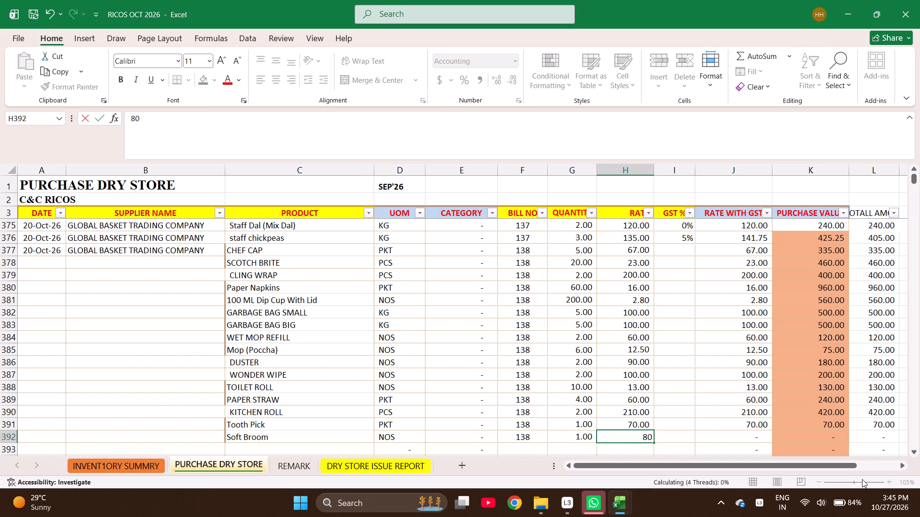
# Enter 18% GST for CHEF CAP in row 377 and fill it down to WET MOP REFILL in row 384.
pyautogui.press('Right')
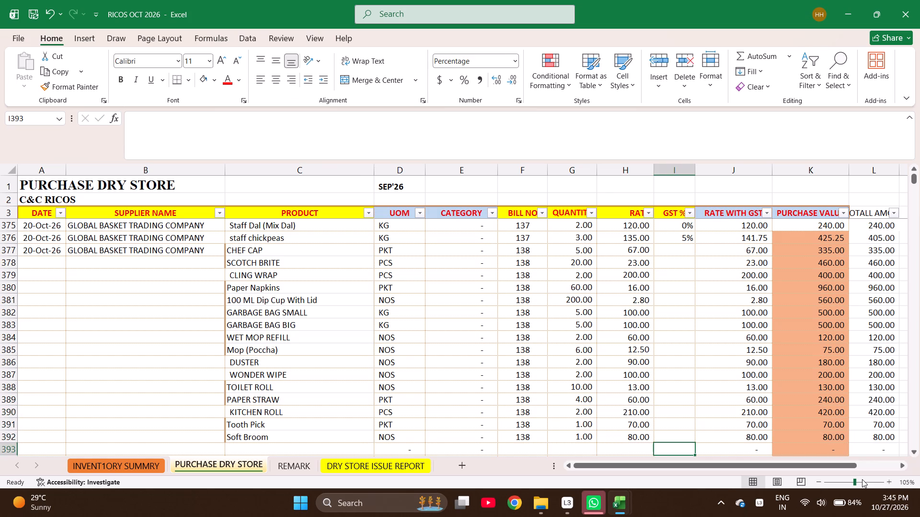
pyautogui.hotkey('ctrl', 'Up')
pyautogui.press('Down')
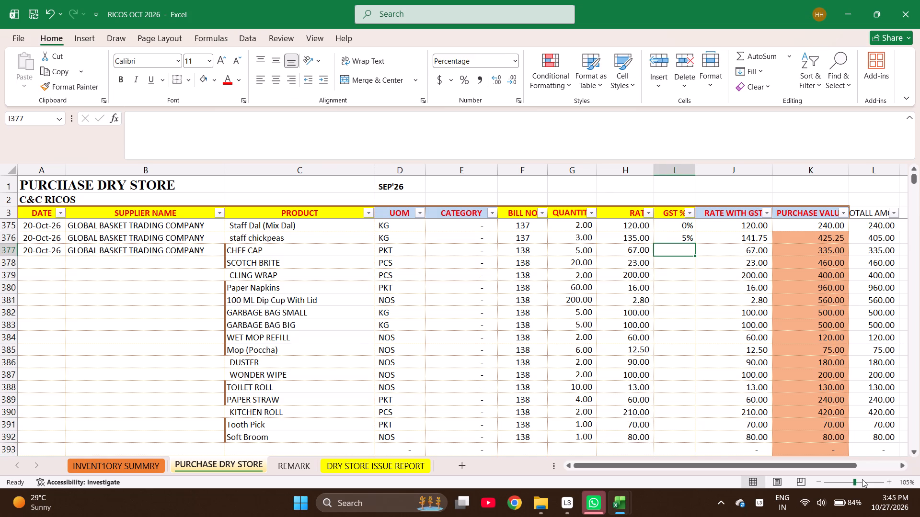
pyautogui.write('18')
pyautogui.hotkey('shift', 'Down')
pyautogui.hotkey('shift', 'Down')
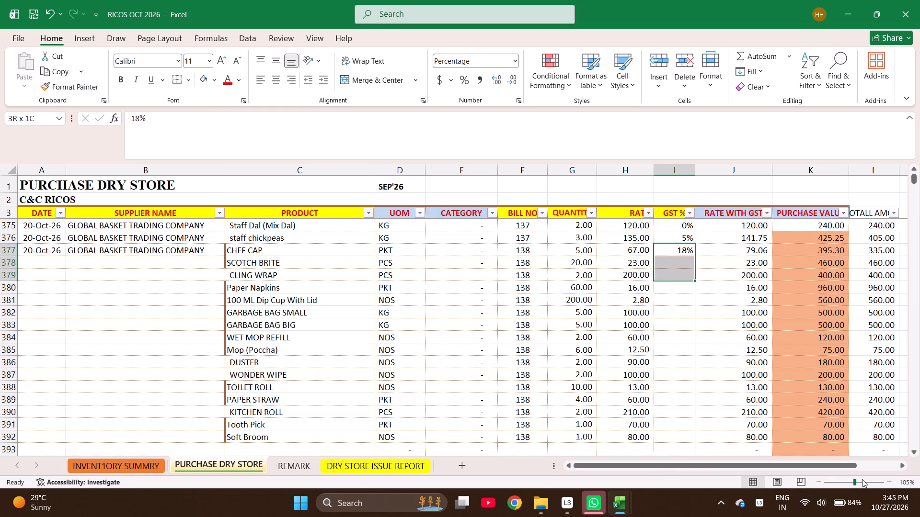
pyautogui.hotkey('shift', 'Down')
pyautogui.hotkey('shift', 'Down')
pyautogui.hotkey('shift', 'Down')
pyautogui.hotkey('shift', 'Down')
pyautogui.hotkey('shift', 'Down')
pyautogui.hotkey('shift', 'Down')
pyautogui.hotkey('shift', 'Left')
pyautogui.hotkey('shift', 'Left')
pyautogui.hotkey('shift', 'Left')
pyautogui.hotkey('shift', 'Left')
pyautogui.hotkey('shift', 'Left')
pyautogui.hotkey('shift', 'Left')
pyautogui.hotkey('shift', 'Left')
pyautogui.hotkey('shift', 'Left')
pyautogui.hotkey('shift', 'Left')
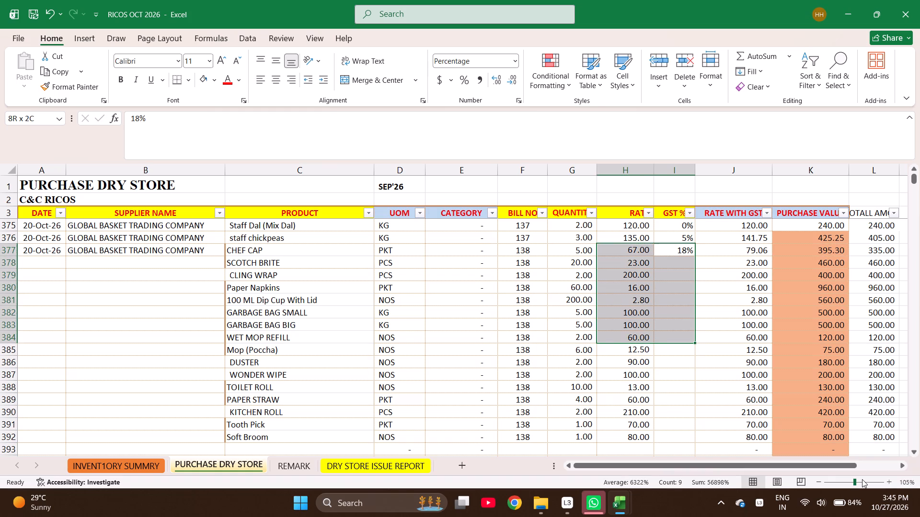
pyautogui.hotkey('shift', 'Down')
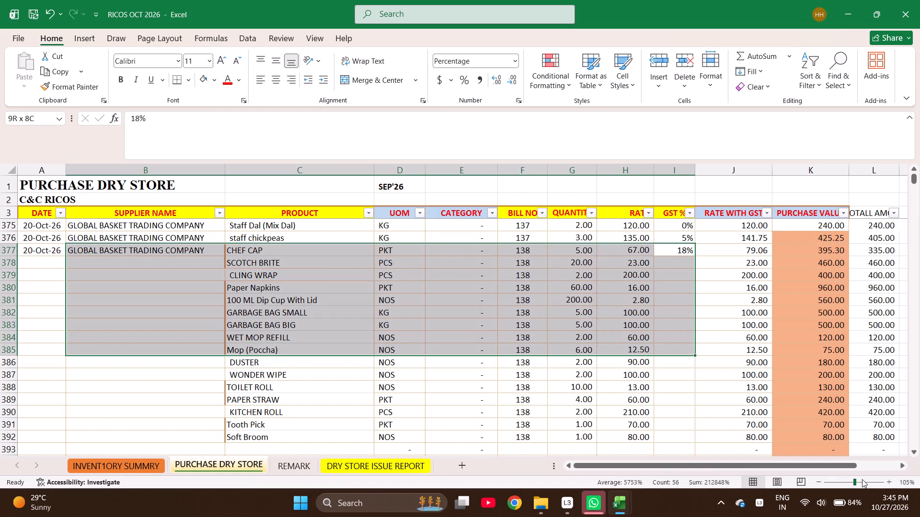
pyautogui.hotkey('shift', 'Right')
pyautogui.hotkey('shift', 'Right')
pyautogui.hotkey('shift', 'Right')
pyautogui.hotkey('shift', 'Right')
pyautogui.hotkey('shift', 'Right')
pyautogui.hotkey('shift', 'Right')
pyautogui.hotkey('shift', 'Right')
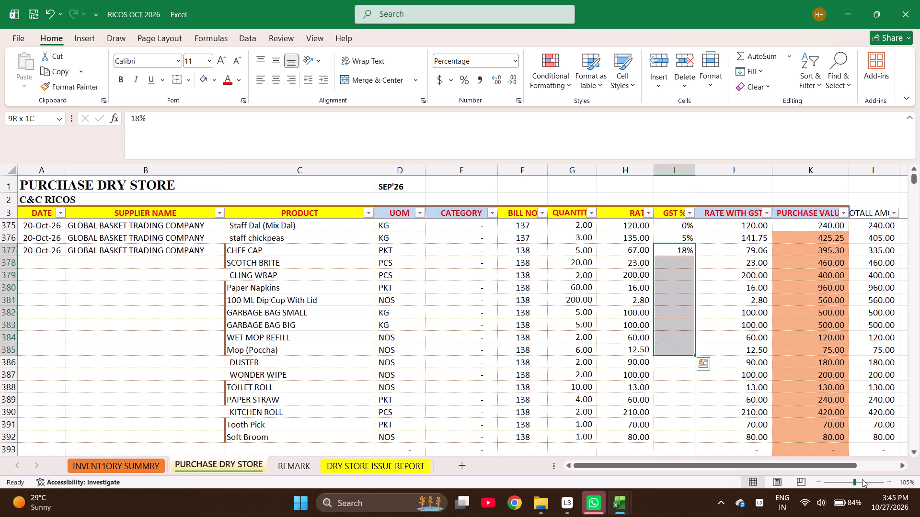
pyautogui.hotkey('shift', 'Up')
pyautogui.hotkey('ctrl', 'd')
# Enter 5% GST for Mop (Poccha) and DUSTER in rows 385 and 386.
pyautogui.hotkey('ctrl', 'Down')
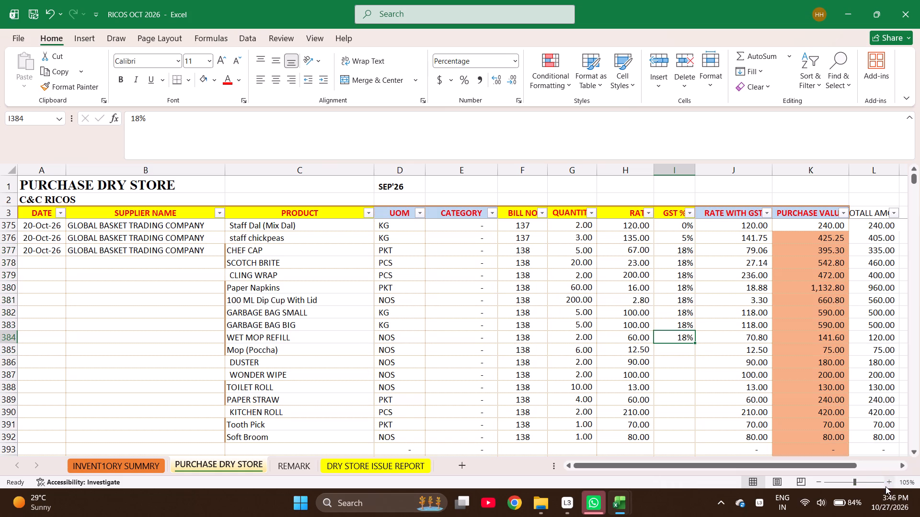
pyautogui.press('Down')
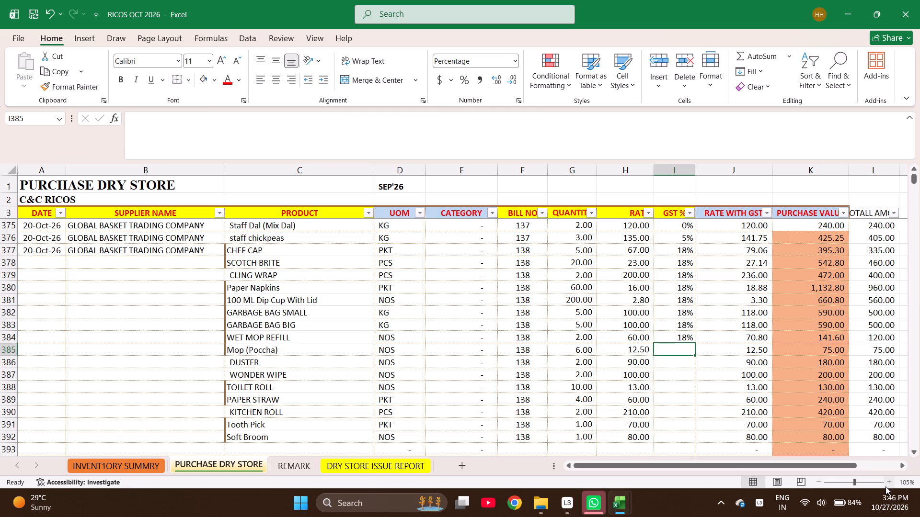
pyautogui.press('5')
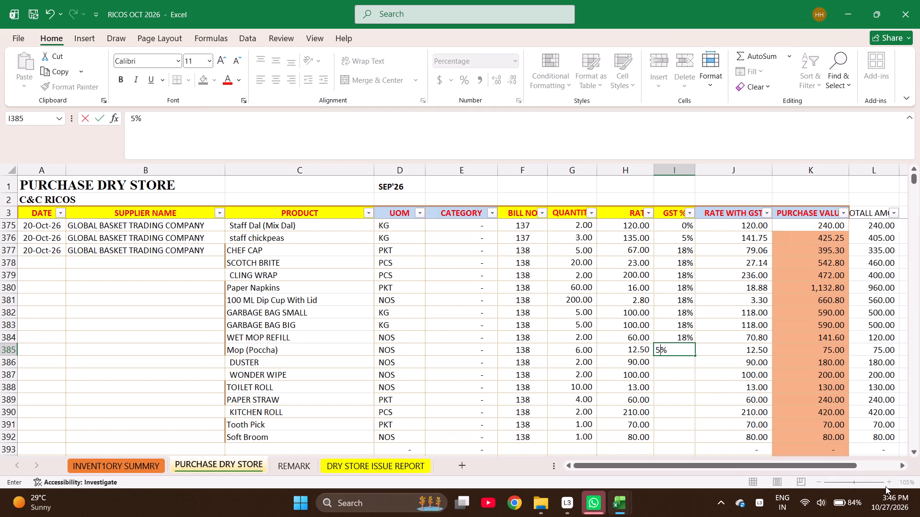
pyautogui.press('Return')
pyautogui.press('5')
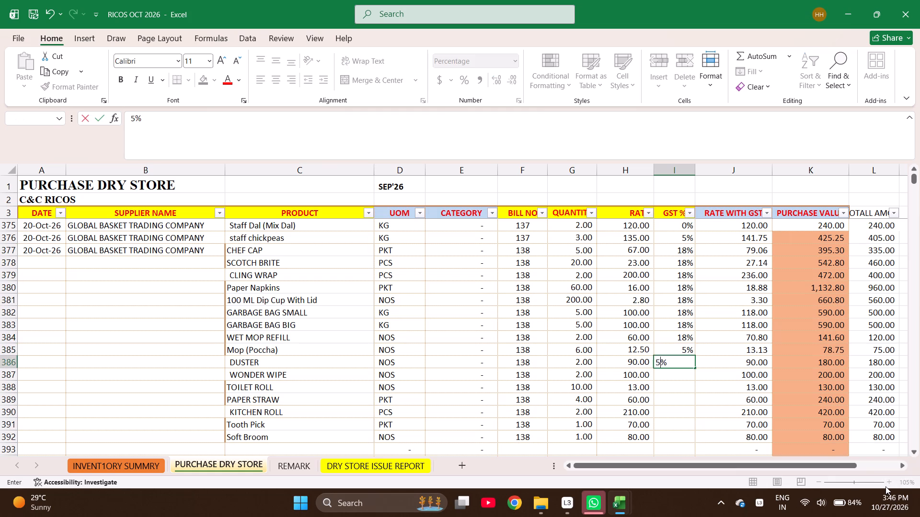
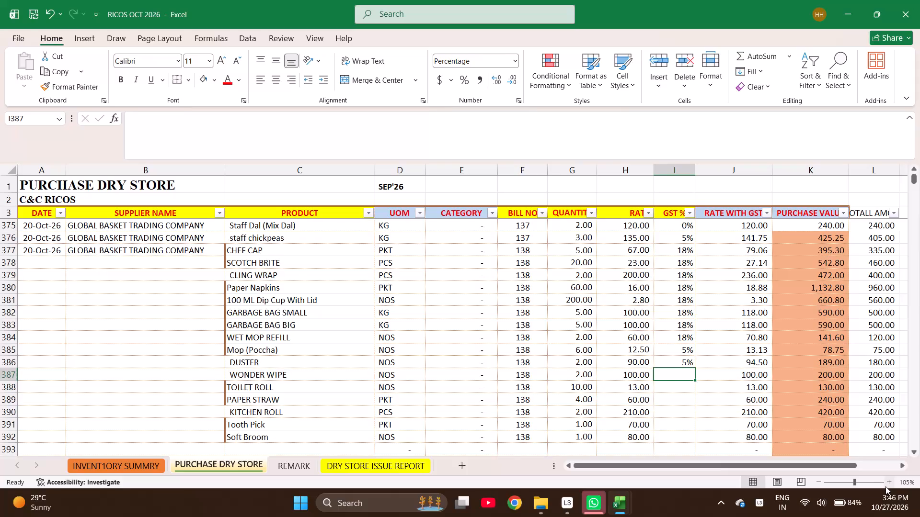
# Enter 18% GST for WONDER WIPE, TOILET ROLL, PAPER STRAW and KITCHEN ROLL in rows 387 to 390.
pyautogui.write('18')
pyautogui.press('Return')
pyautogui.write('18')
pyautogui.press('Return')
pyautogui.write('18')
pyautogui.press('Return')
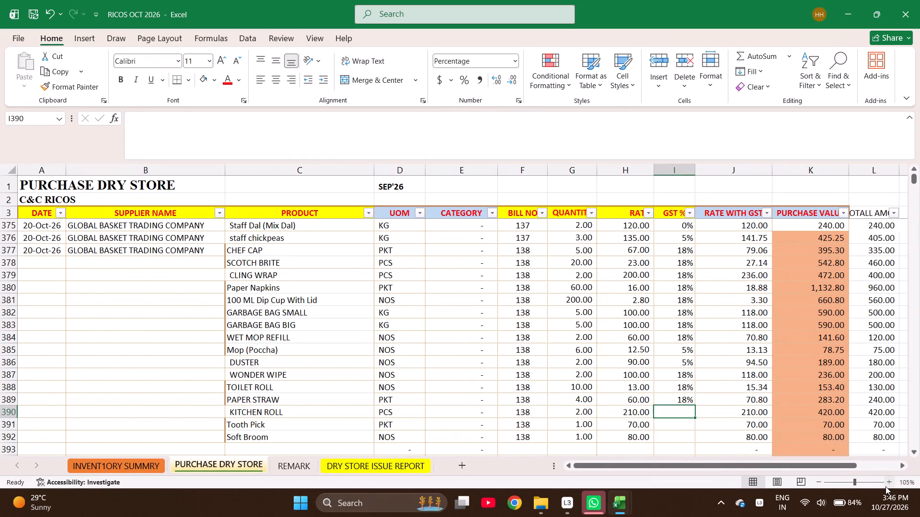
pyautogui.write('18')
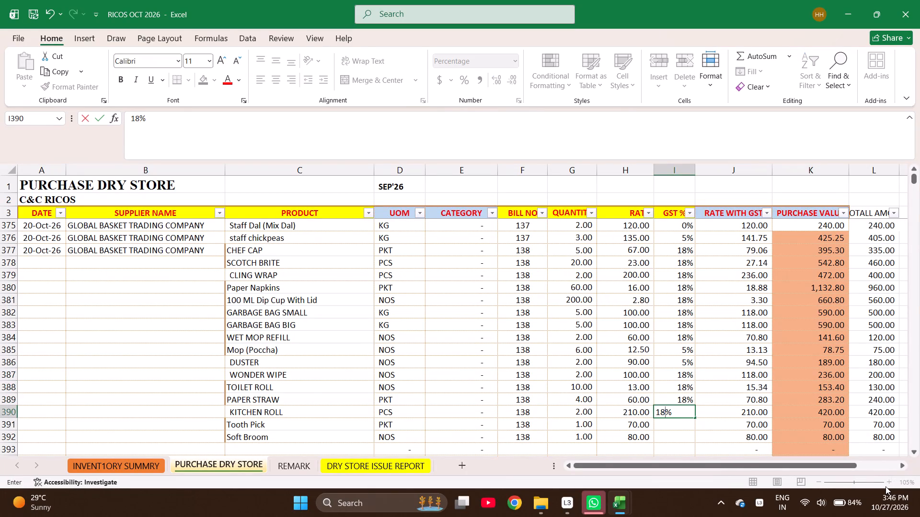
pyautogui.press('Return')
# Enter 5% GST for Tooth Pick in row 391 and 0% for Soft Broom in row 392.
pyautogui.press('5')
pyautogui.press('Return')
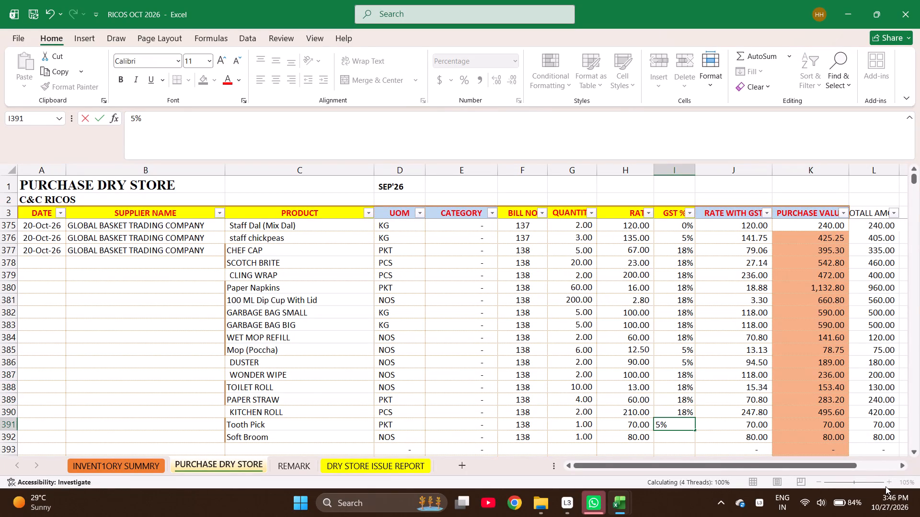
pyautogui.press('0')
pyautogui.press('Return')
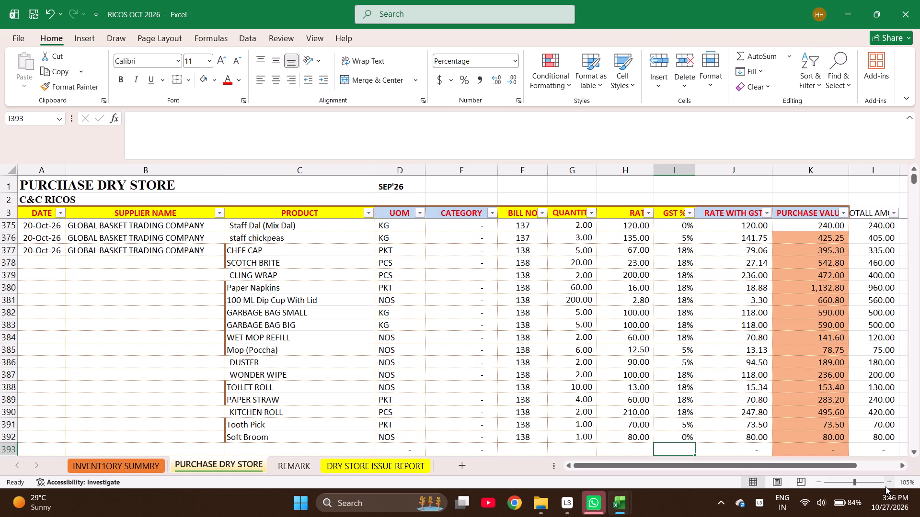
# Fill the date 20-Oct-26 and supplier GLOBAL BASKET TRADING COMPANY down from row 377 to row 392.
pyautogui.hotkey('ctrl', 'Left')
pyautogui.hotkey('ctrl', 'Left')
pyautogui.hotkey('ctrl', 'Left')
pyautogui.hotkey('ctrl', 'Left')
pyautogui.hotkey('ctrl', 'Left')
pyautogui.hotkey('ctrl', 'Left')
pyautogui.hotkey('ctrl', 'Left')
pyautogui.hotkey('ctrl', 'Left')
pyautogui.hotkey('ctrl', 'Up')
pyautogui.hotkey('ctrl', 'Right')
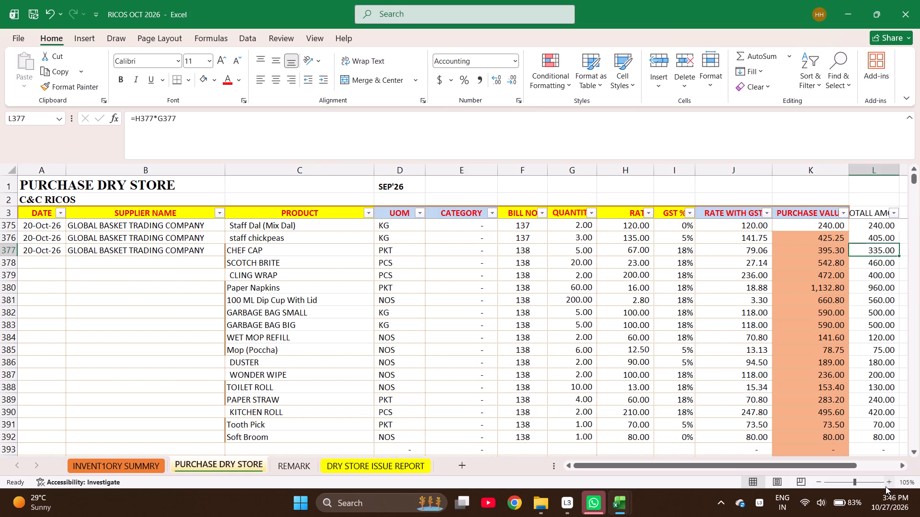
pyautogui.hotkey('ctrl', 'Left')
pyautogui.hotkey('shift', 'Right')
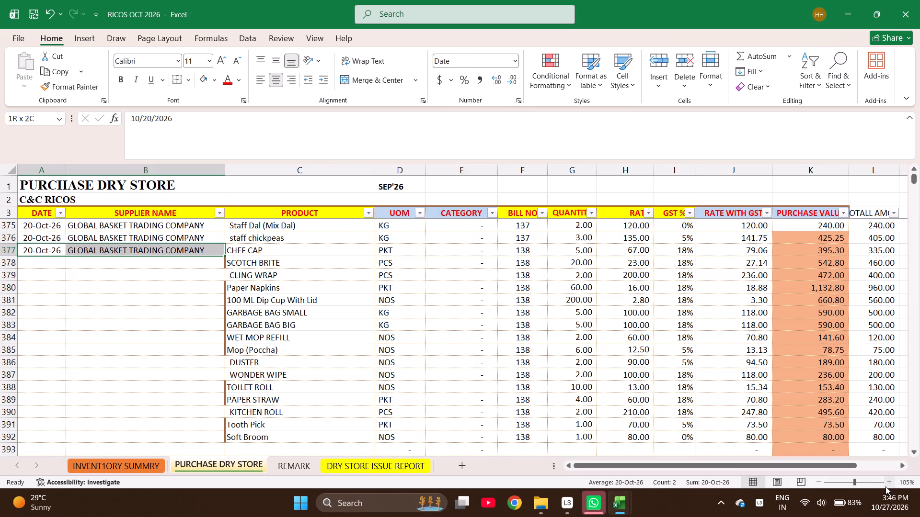
pyautogui.hotkey('shift', 'Down')
pyautogui.hotkey('shift', 'Down')
pyautogui.hotkey('shift', 'Down')
pyautogui.hotkey('shift', 'Down')
pyautogui.hotkey('shift', 'Down')
pyautogui.hotkey('shift', 'Down')
pyautogui.hotkey('shift', 'Down')
pyautogui.hotkey('shift', 'Down')
pyautogui.hotkey('shift', 'Down')
pyautogui.hotkey('shift', 'Down')
pyautogui.hotkey('shift', 'Down')
pyautogui.hotkey('shift', 'Down')
pyautogui.hotkey('shift', 'Down')
pyautogui.hotkey('shift', 'Down')
pyautogui.hotkey('shift', 'Down')
pyautogui.hotkey('shift', 'Down')
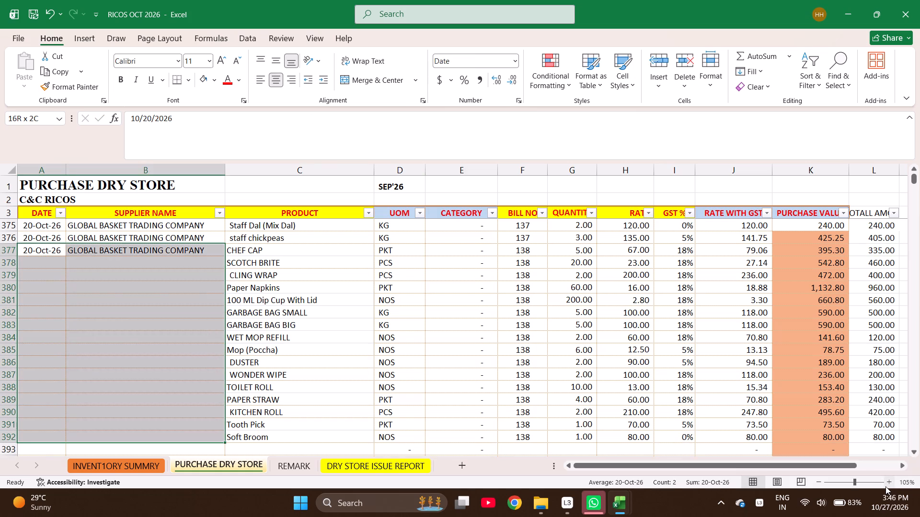
pyautogui.hotkey('ctrl', 'd')
# Select bill 138's purchase values in rows 377 to 392 to check their sum.
pyautogui.hotkey('ctrl', 'Right')
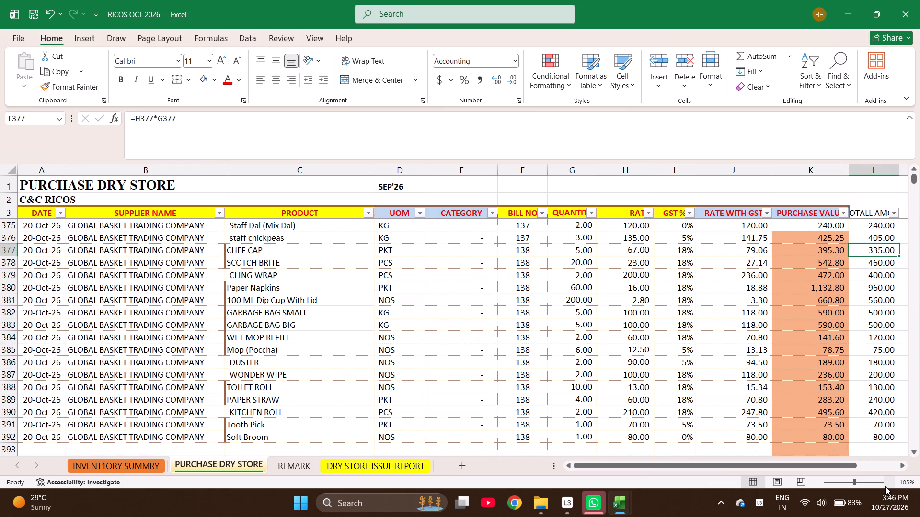
pyautogui.press('Left')
pyautogui.hotkey('shift', 'Down')
pyautogui.hotkey('shift', 'Down')
pyautogui.hotkey('shift', 'Down')
pyautogui.hotkey('shift', 'Down')
pyautogui.hotkey('shift', 'Down')
pyautogui.hotkey('shift', 'Down')
pyautogui.hotkey('shift', 'Down')
pyautogui.hotkey('shift', 'Down')
pyautogui.hotkey('shift', 'Down')
pyautogui.hotkey('shift', 'Down')
pyautogui.hotkey('shift', 'Down')
pyautogui.hotkey('shift', 'Down')
pyautogui.hotkey('shift', 'Down')
pyautogui.hotkey('shift', 'Down')
pyautogui.hotkey('shift', 'Down')
pyautogui.hotkey('shift', 'Down')
pyautogui.hotkey('shift', 'Down')
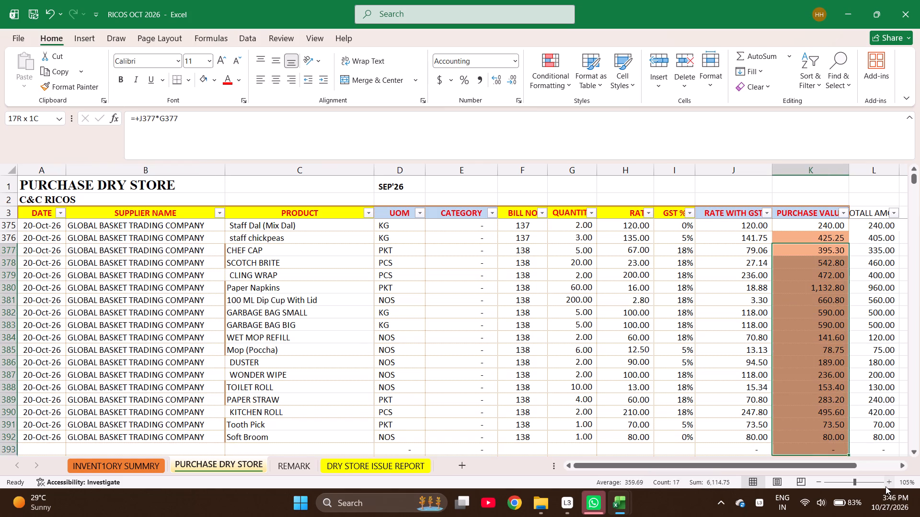
pyautogui.hotkey('shift', 'Up')
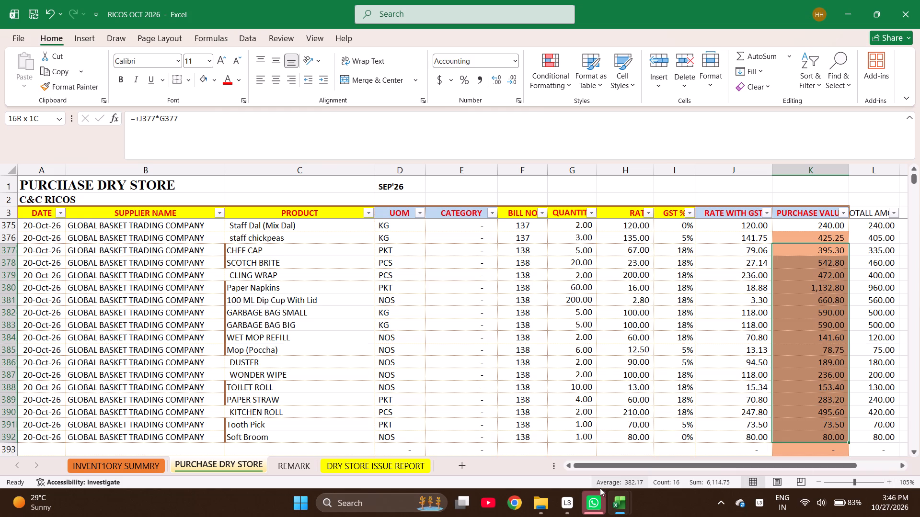
# Search the BILL NO filter for bill 126, leaving the filter unapplied.
pyautogui.click(540, 214)
pyautogui.press('e')
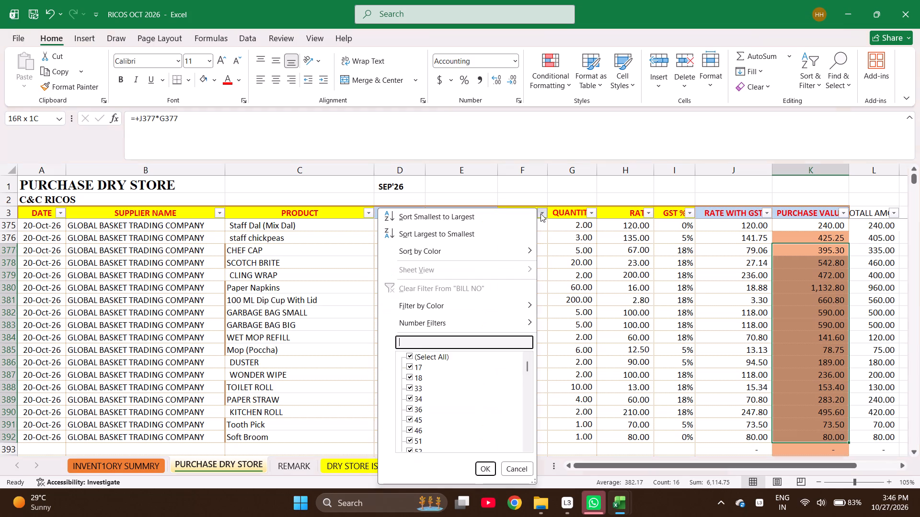
pyautogui.write('126')
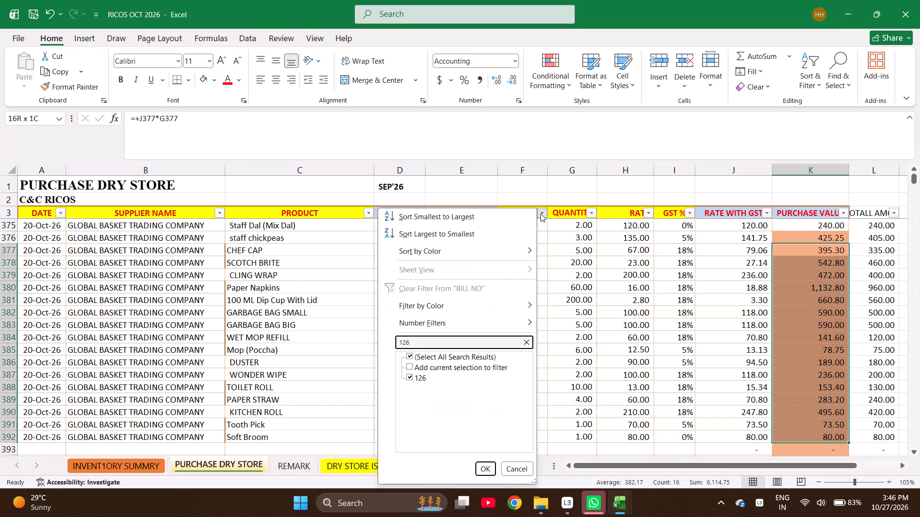
pyautogui.press('Escape')
pyautogui.press('Escape')
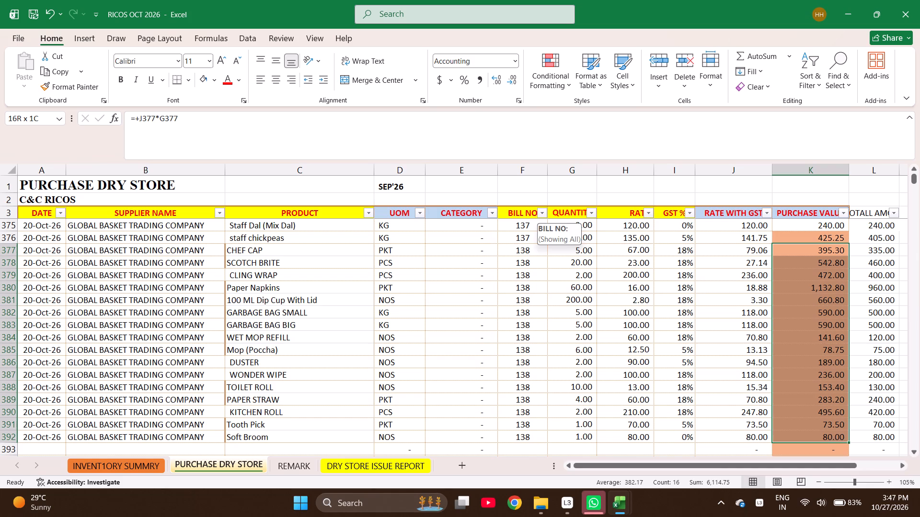
# Search the BILL NO filter for bill 290 without applying it.
pyautogui.click(540, 214)
pyautogui.press('e')
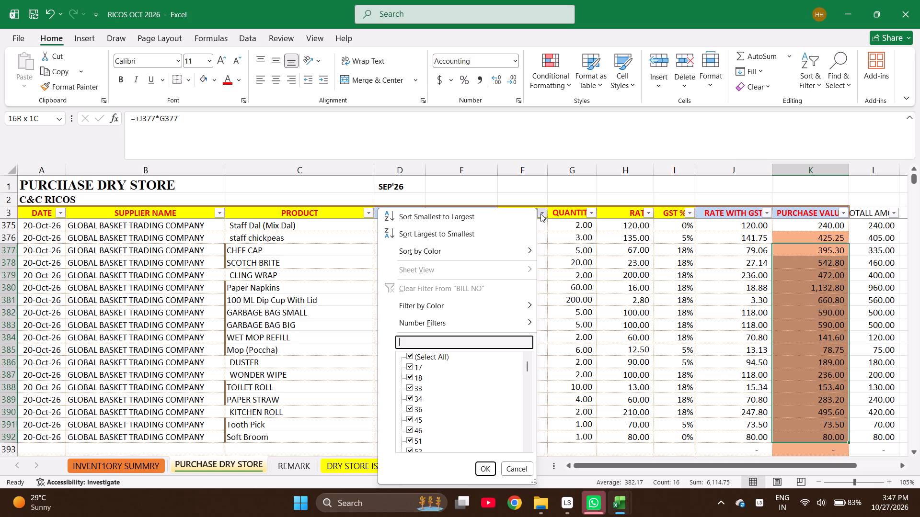
pyautogui.write('290')
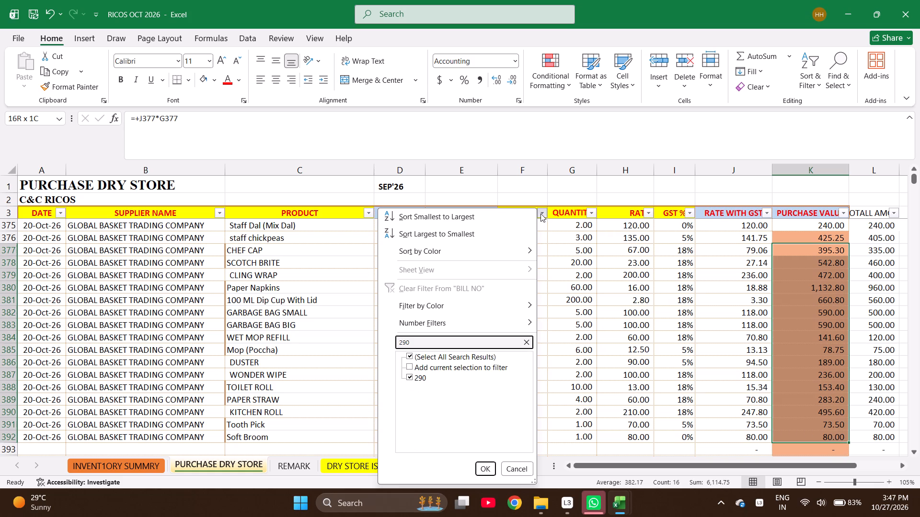
pyautogui.press('Escape')
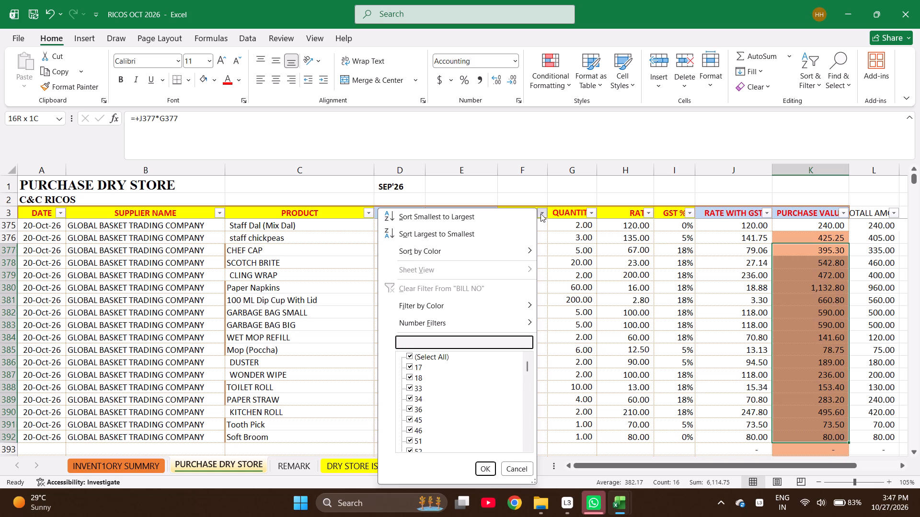
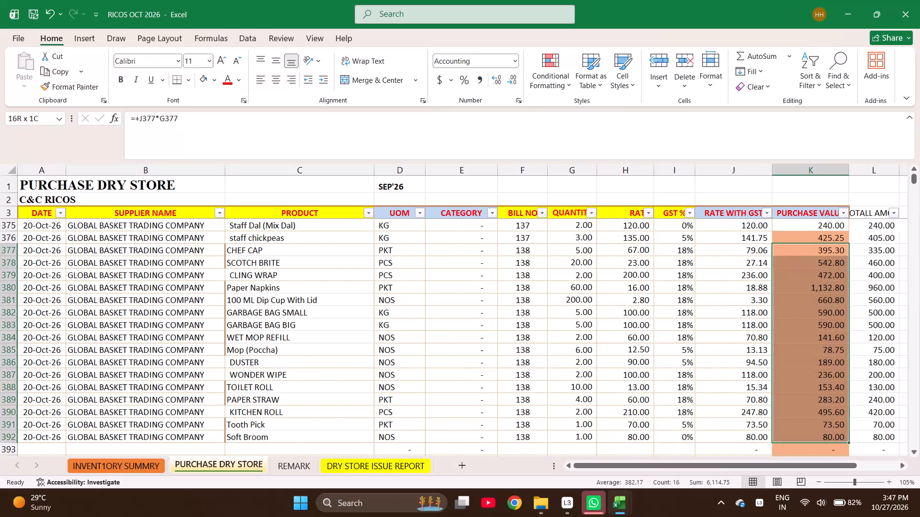
# Start row 393 with the date 22-Oct-26 and supplier SHUBHAM INTERNATIONAL.
pyautogui.hotkey('ctrl', 'Left')
pyautogui.press('Down')
pyautogui.press('Down')
pyautogui.press('Down')
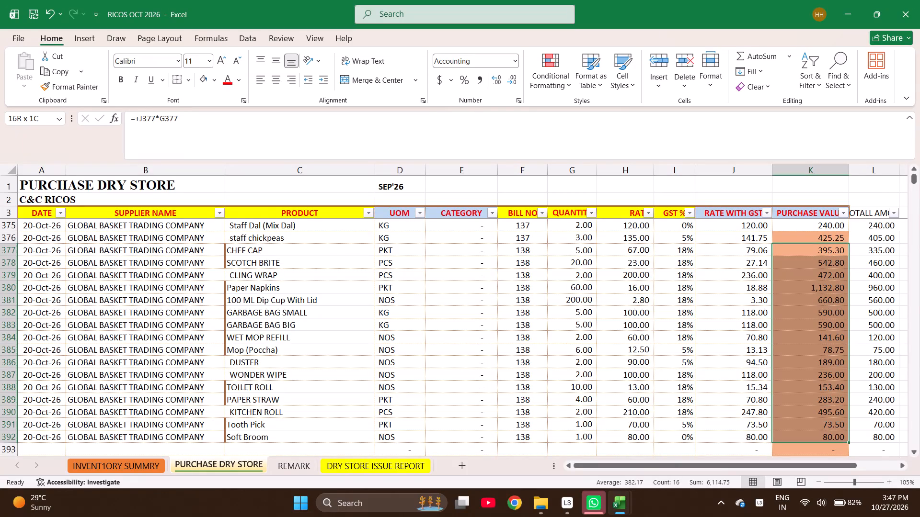
pyautogui.click(171, 333)
pyautogui.hotkey('ctrl', 'Left')
pyautogui.hotkey('ctrl', 'Down')
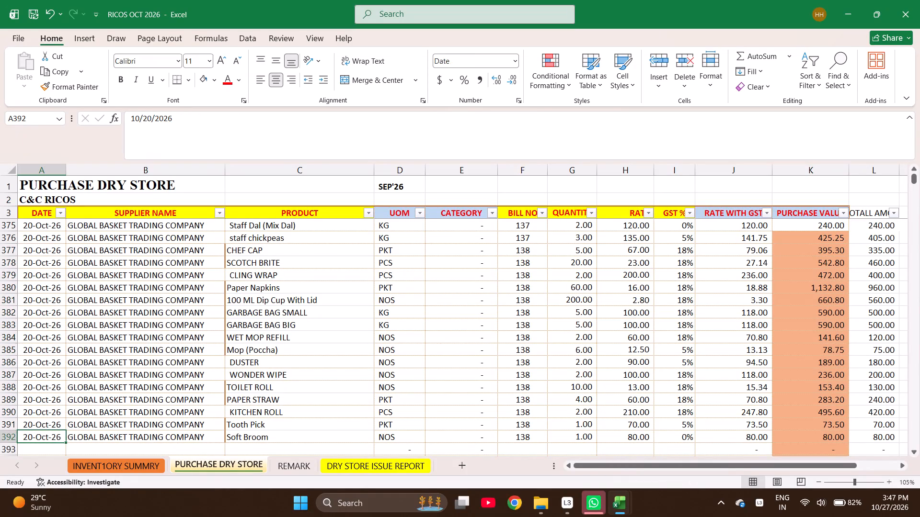
pyautogui.press('Down')
pyautogui.write('10-22-2026')
pyautogui.press('Right')
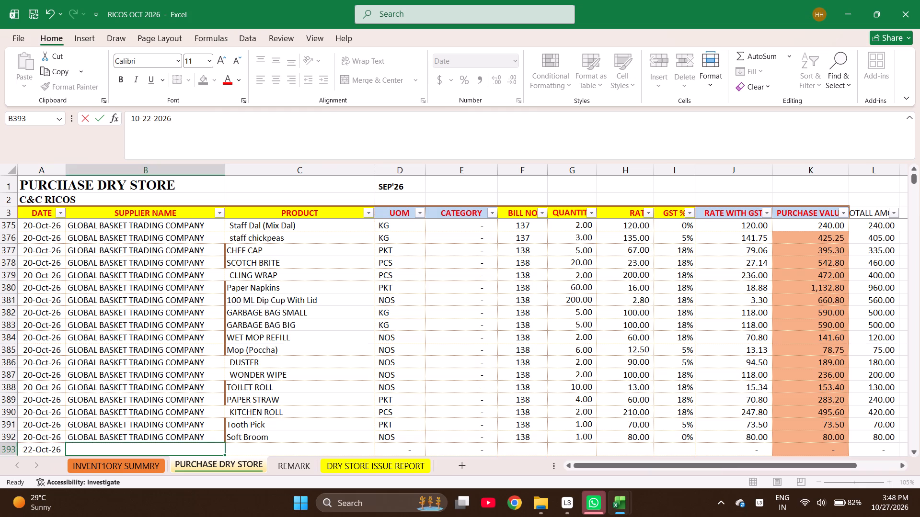
pyautogui.write('SHU')
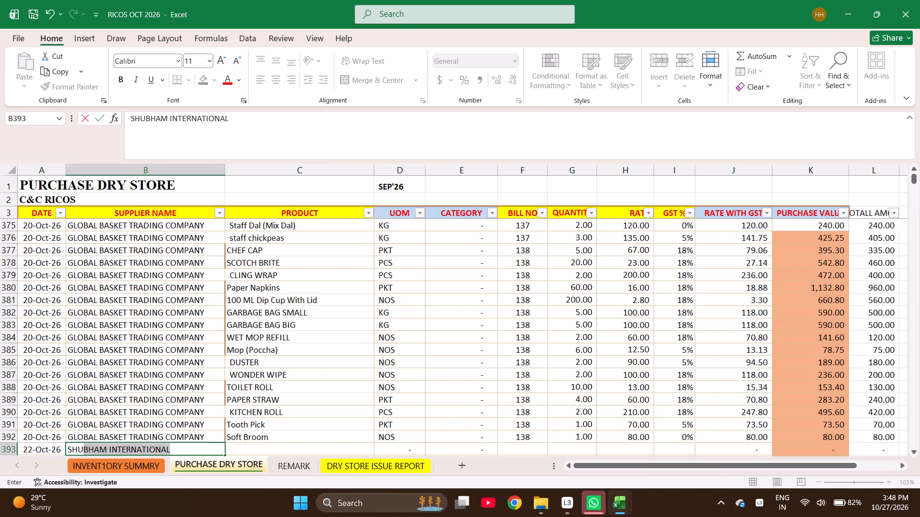
pyautogui.press('Right')
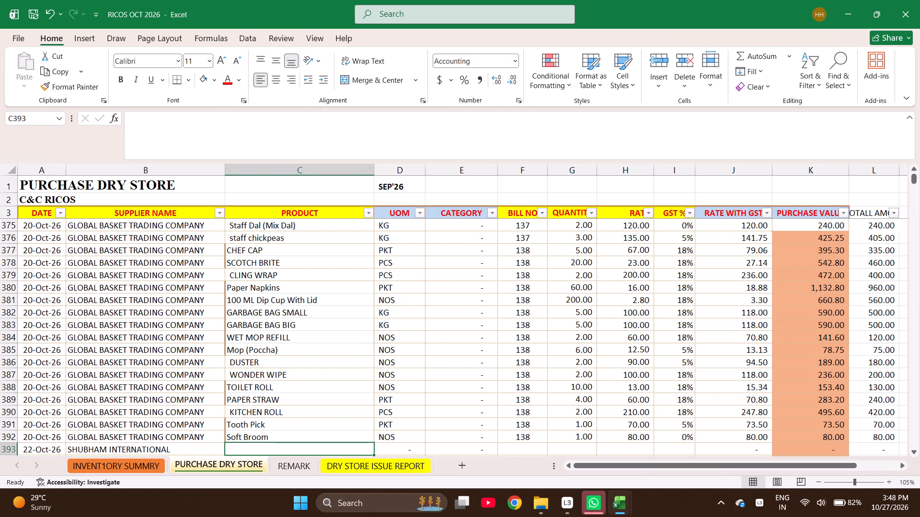
# Find Shitakke Mushrooms in the inventory summary by searching MUSH and copy it into the product cell of row 393.
pyautogui.hotkey('ctrl', 'pageup')
pyautogui.hotkey('ctrl', 'd')
pyautogui.keyDown('ctrl'); pyautogui.click(171, 333); pyautogui.keyUp('ctrl')
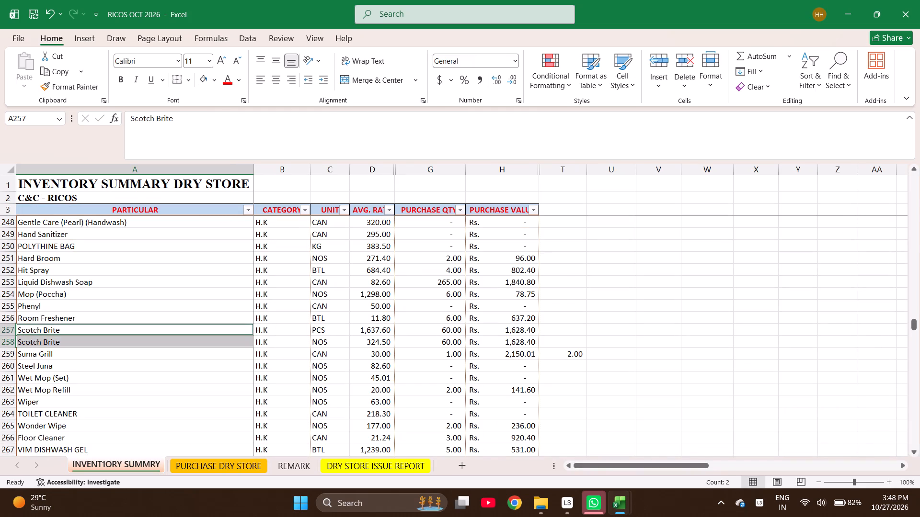
pyautogui.hotkey('ctrl', 'z')
pyautogui.hotkey('ctrl', 'f')
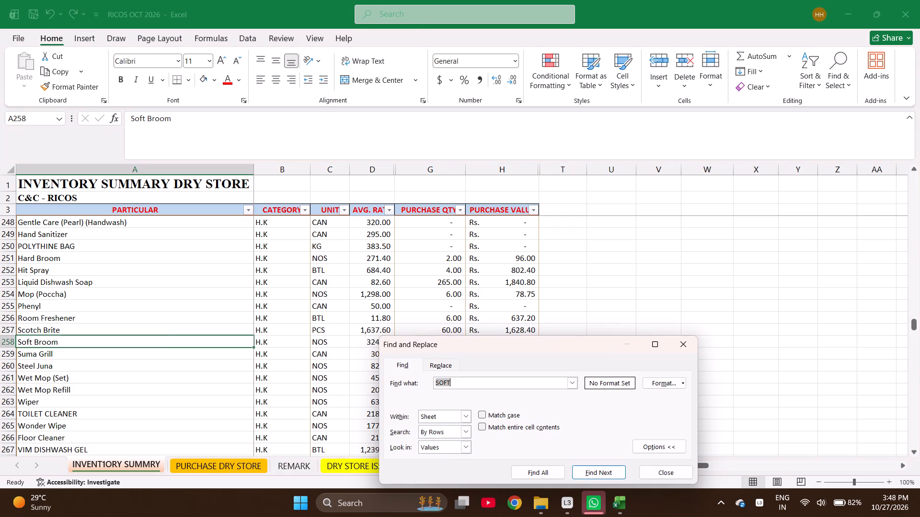
pyautogui.write('MUSH')
pyautogui.press('Return')
pyautogui.press('Escape')
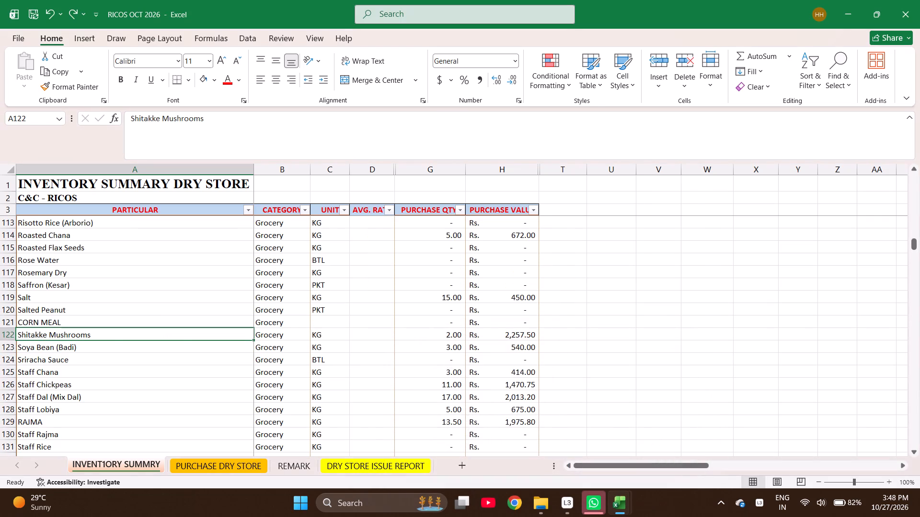
pyautogui.hotkey('ctrl', 'c')
pyautogui.hotkey('ctrl', 'pagedown')
pyautogui.press('Return')
pyautogui.press('Down')
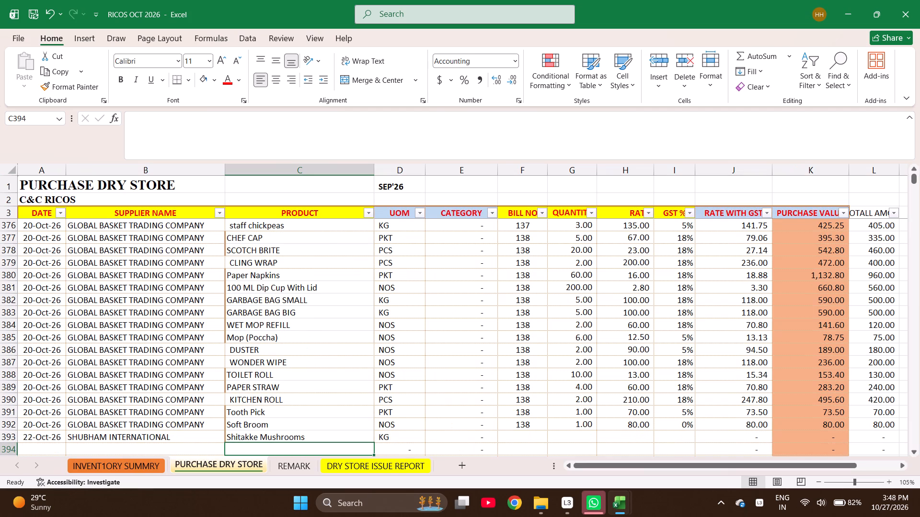
# Complete the Shitakke Mushrooms row with bill number 2066, quantity 1, rate 1075 and GST 5%.
pyautogui.press('Up')
pyautogui.press('Right')
pyautogui.press('Right')
pyautogui.press('Right')
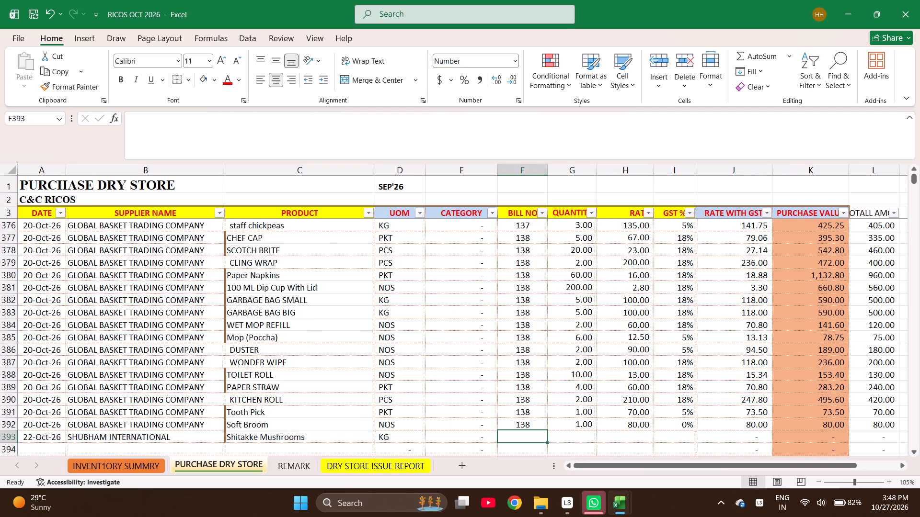
pyautogui.write('2066')
pyautogui.press('Right')
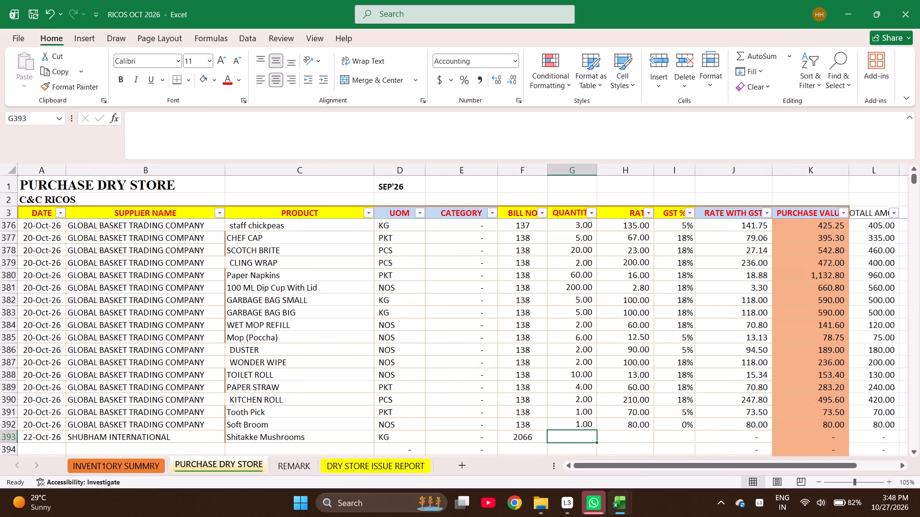
pyautogui.press('1')
pyautogui.press('Right')
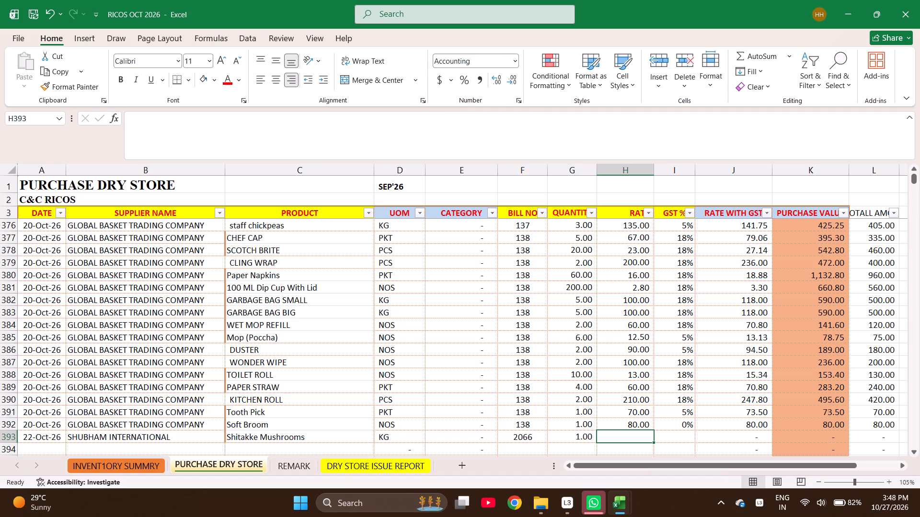
pyautogui.write('1075')
pyautogui.press('Right')
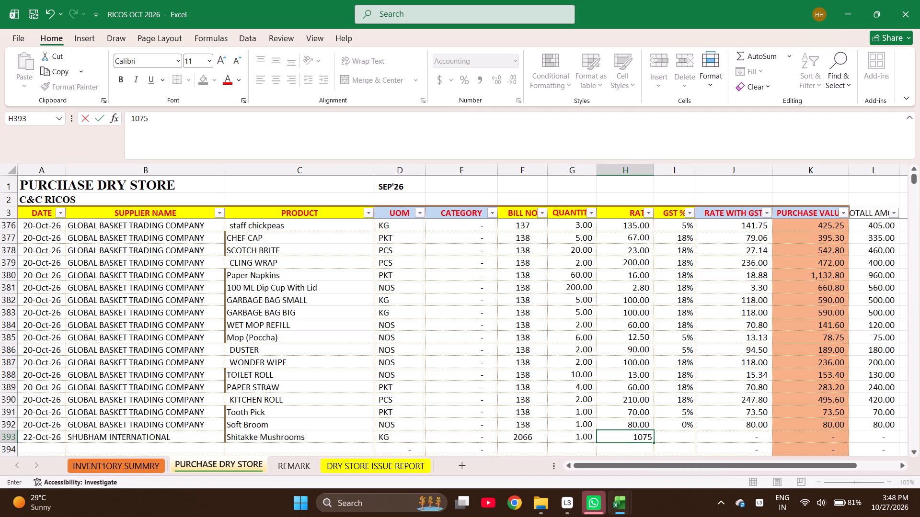
pyautogui.press('5')
pyautogui.press('Right')
pyautogui.press('Right')
pyautogui.press('Right')
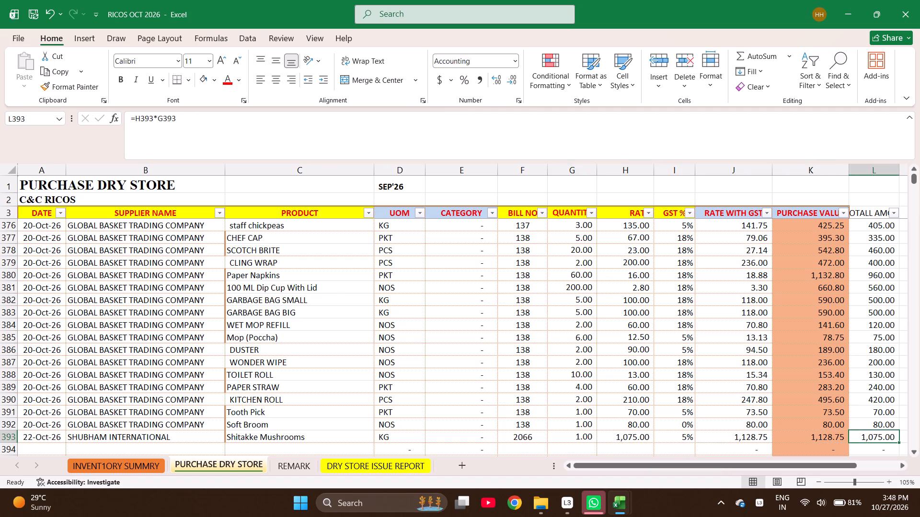
# Enter 720 in column M of the Shitakke Mushrooms row.
pyautogui.press('Right')
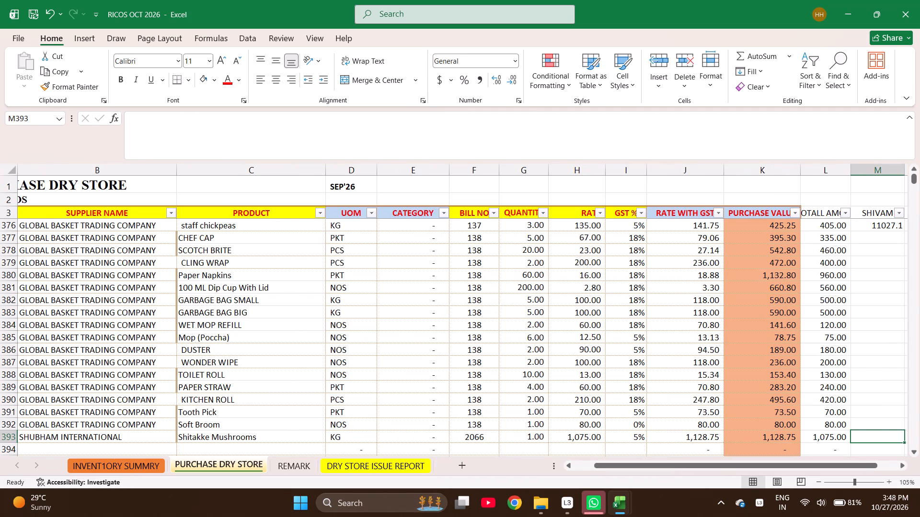
pyautogui.write('720')
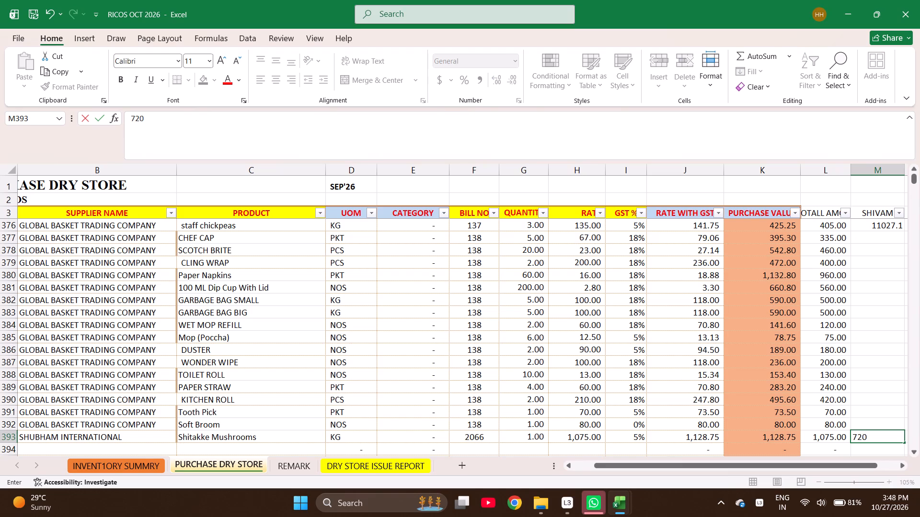
pyautogui.press('Return')
# Start row 394 with the date 20-Oct-26 and fill supplier SHUBHAM INTERNATIONAL down from the row above.
pyautogui.hotkey('ctrl', 'Left')
pyautogui.hotkey('ctrl', 'Left')
pyautogui.hotkey('ctrl', 'Left')
pyautogui.hotkey('ctrl', 'Left')
pyautogui.hotkey('ctrl', 'Left')
pyautogui.hotkey('ctrl', 'Left')
pyautogui.hotkey('ctrl', 'Left')
pyautogui.hotkey('ctrl', 'Left')
pyautogui.hotkey('ctrl', 'Left')
pyautogui.hotkey('ctrl', 'Left')
pyautogui.hotkey('ctrl', 'Left')
pyautogui.hotkey('ctrl', 'Left')
pyautogui.hotkey('ctrl', 'Left')
pyautogui.hotkey('ctrl', 'Left')
pyautogui.hotkey('ctrl', 'Left')
pyautogui.hotkey('ctrl', 'Left')
pyautogui.hotkey('ctrl', 'Left')
pyautogui.hotkey('ctrl', 'Left')
pyautogui.hotkey('ctrl', 'Left')
pyautogui.hotkey('ctrl', 'Left')
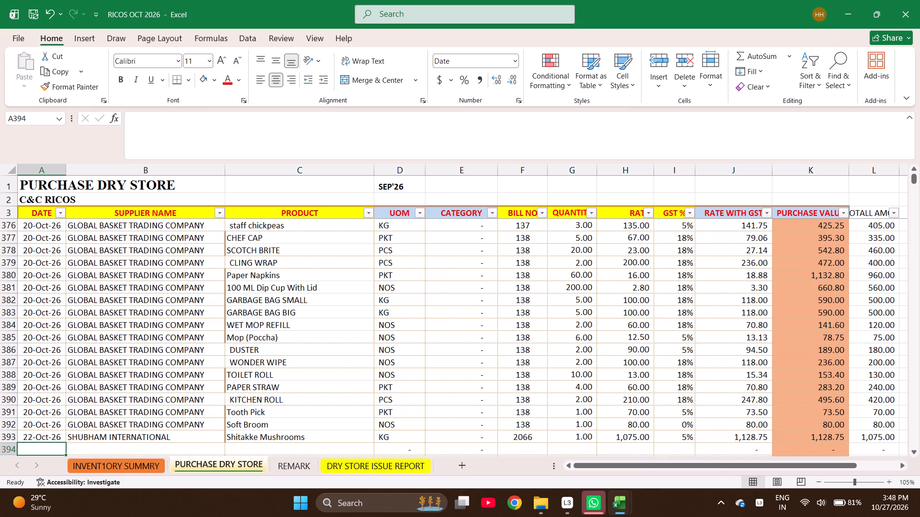
pyautogui.write('10-20')
pyautogui.write('-26')
pyautogui.press('Right')
pyautogui.hotkey('ctrl', 'd')
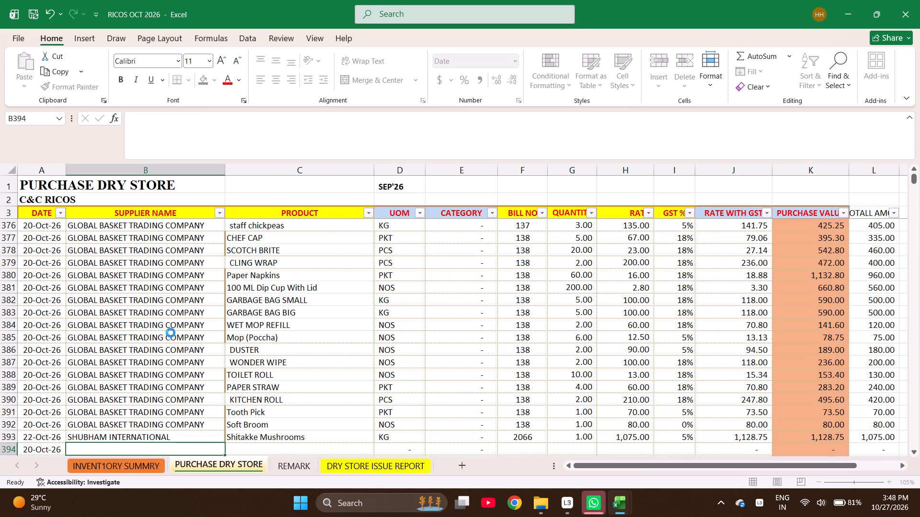
pyautogui.press('Right')
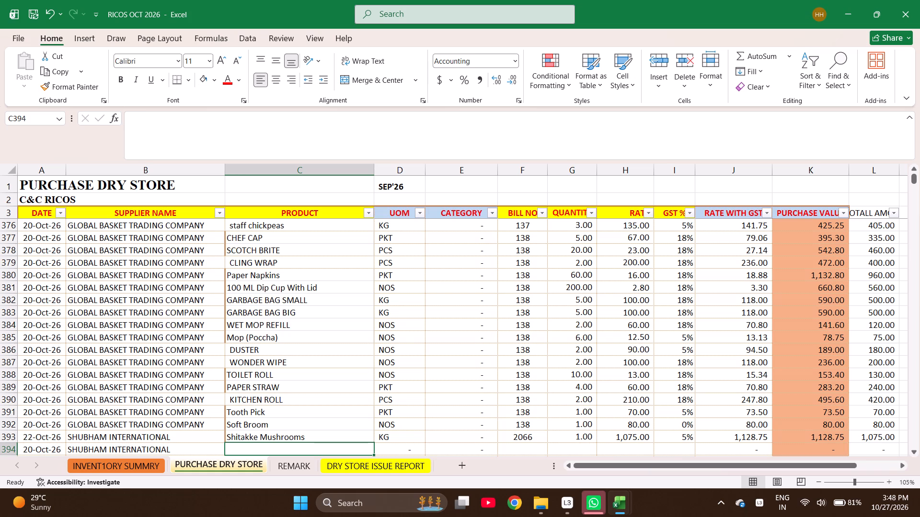
# Enter Blueberry Filling as the product in row 394.
pyautogui.write('BLUE')
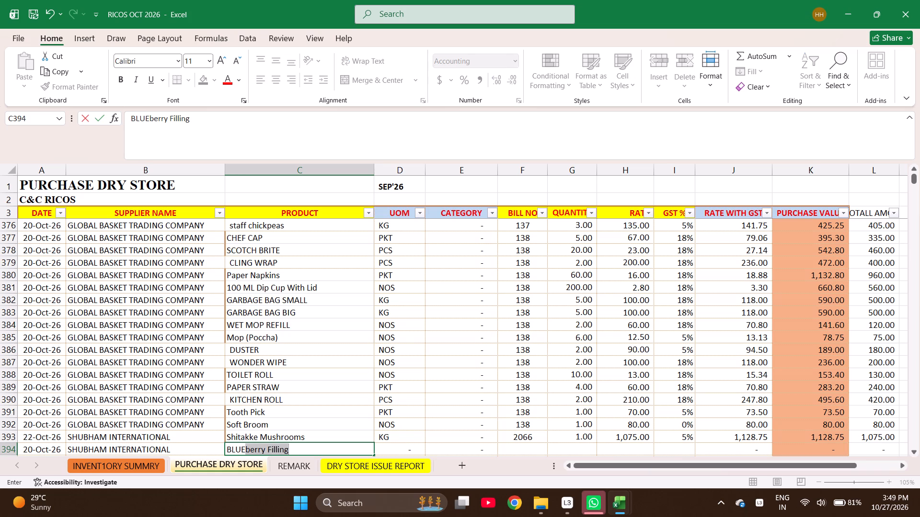
pyautogui.press('Return')
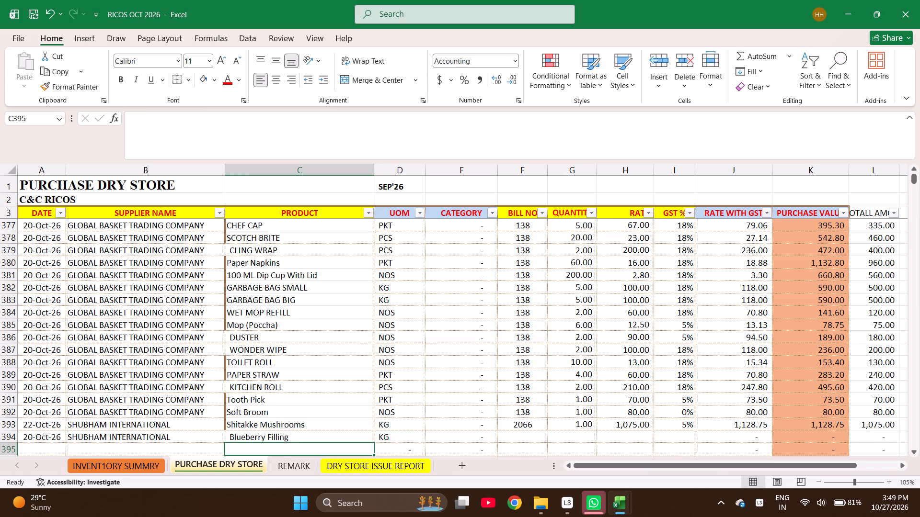
# Find Chocolate Compound - No added sugar (CO D15NS) in the inventory summary by searching COMP and copy it into row 395's product cell.
pyautogui.hotkey('ctrl', 'pageup')
pyautogui.hotkey('ctrl', 'f')
pyautogui.write('COMP')
pyautogui.press('Return')
pyautogui.press('Return')
pyautogui.press('Escape')
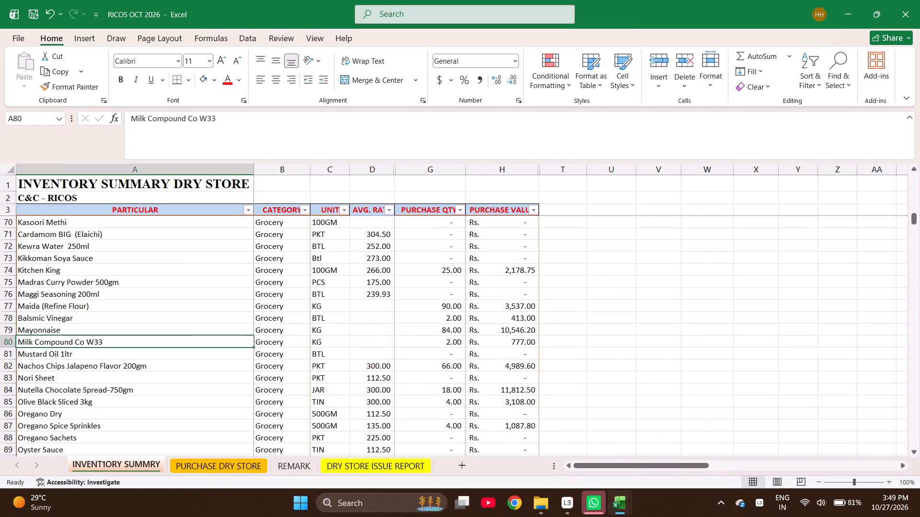
pyautogui.hotkey('ctrl', 'f')
pyautogui.press('Return')
pyautogui.press('Escape')
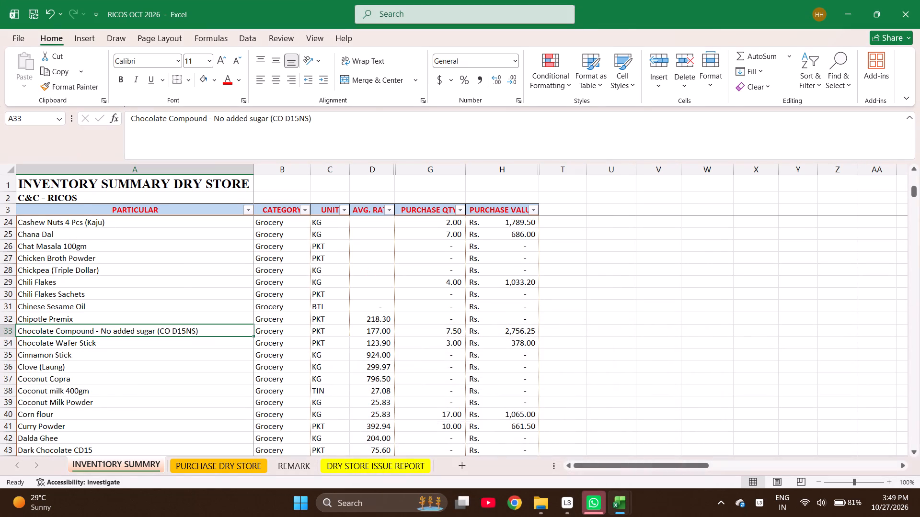
pyautogui.hotkey('ctrl', 'c')
pyautogui.hotkey('ctrl', 'pagedown')
pyautogui.press('Return')
pyautogui.press('Down')
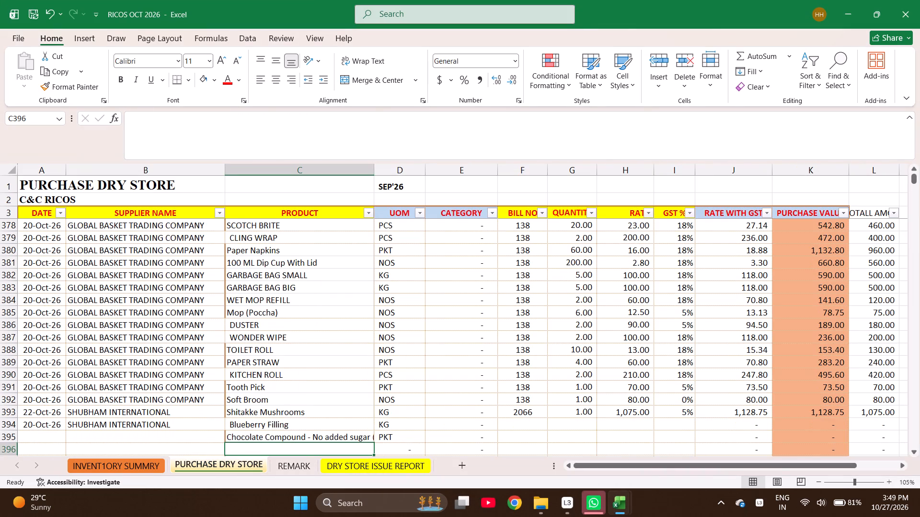
# Find White Chocolate Co W33 in the inventory summary by searching WHITE and copy it into the product cell of row 396.
pyautogui.hotkey('ctrl', 'pageup')
pyautogui.hotkey('ctrl', 'f')
pyautogui.press('Return')
pyautogui.press('Escape')
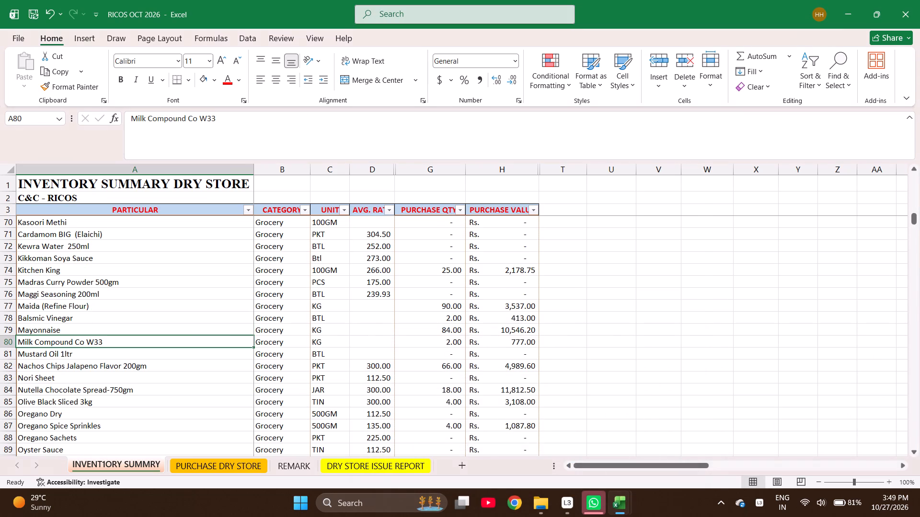
pyautogui.hotkey('ctrl', 'f')
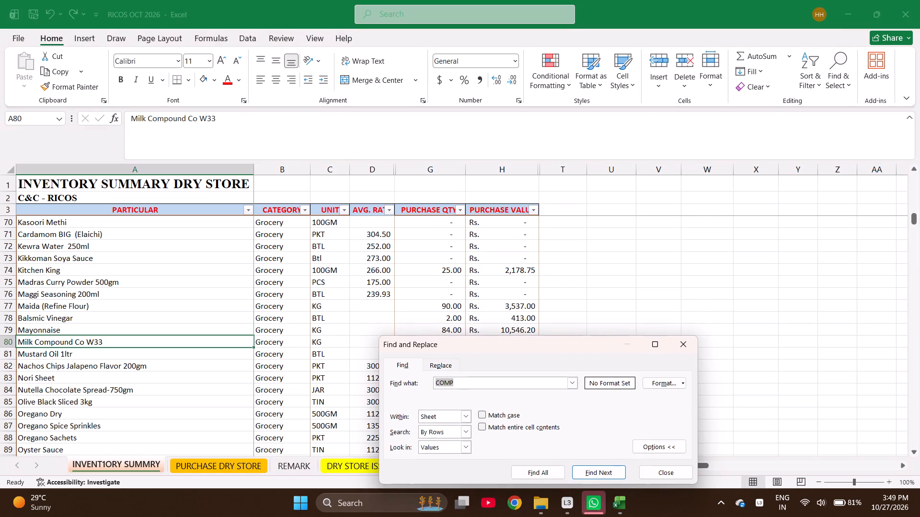
pyautogui.write('WHITE')
pyautogui.press('space')
pyautogui.press('Return')
pyautogui.press('Escape')
pyautogui.hotkey('ctrl', 'c')
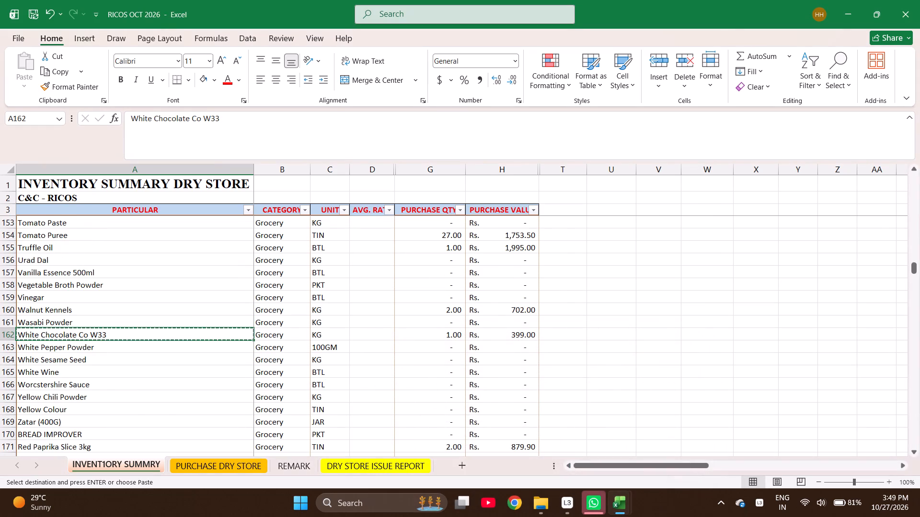
pyautogui.hotkey('ctrl', 'pagedown')
pyautogui.press('Return')
pyautogui.press('Down')
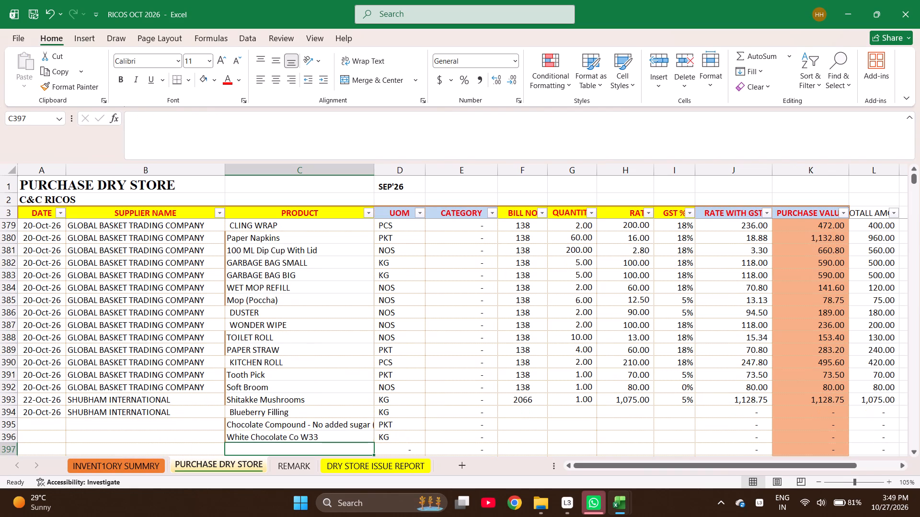
# Enter HONEY as the product in row 397.
pyautogui.write('HONEY')
pyautogui.press('Return')
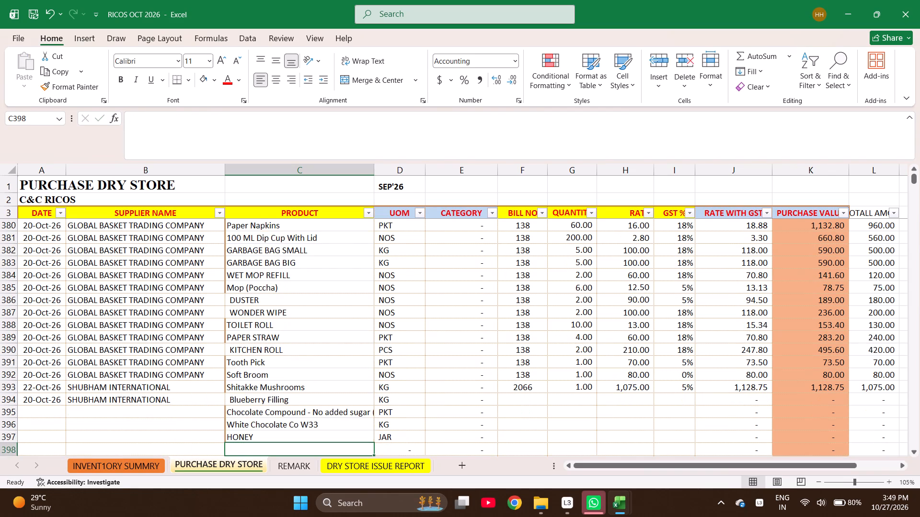
# Find Nutella Chocolate Spread-750gm in the inventory summary by searching NUTE and copy it into the product cell of row 398.
pyautogui.hotkey('ctrl', 'pageup')
pyautogui.hotkey('ctrl', 'f')
pyautogui.write('NUT')
pyautogui.press('Return')
pyautogui.press('e')
pyautogui.press('Return')
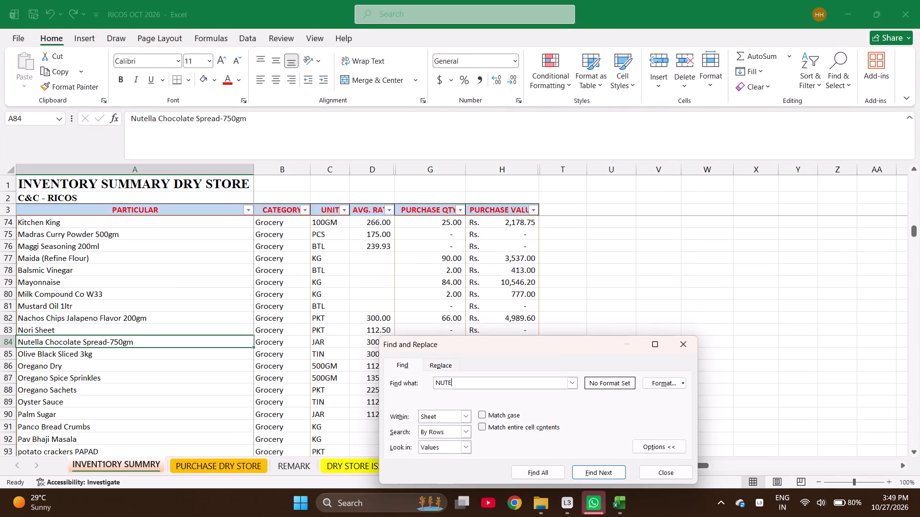
pyautogui.press('Escape')
pyautogui.hotkey('ctrl', 'c')
pyautogui.hotkey('ctrl', 'pagedown')
pyautogui.press('Return')
pyautogui.press('Down')
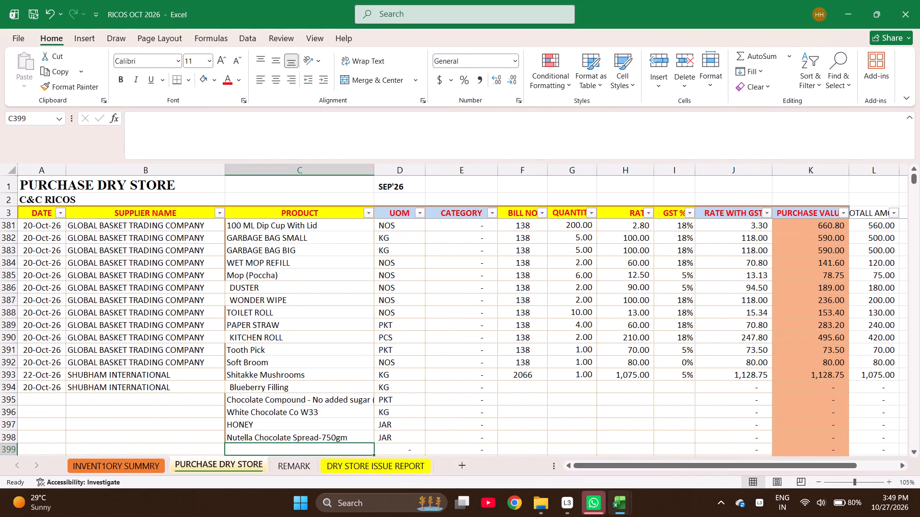
# Find Black Beans in the inventory summary by searching BEAN and copy it into the product cell of row 399.
pyautogui.hotkey('ctrl', 'pageup')
pyautogui.hotkey('ctrl', 'f')
pyautogui.write('BEAN')
pyautogui.press('Return')
pyautogui.press('Return')
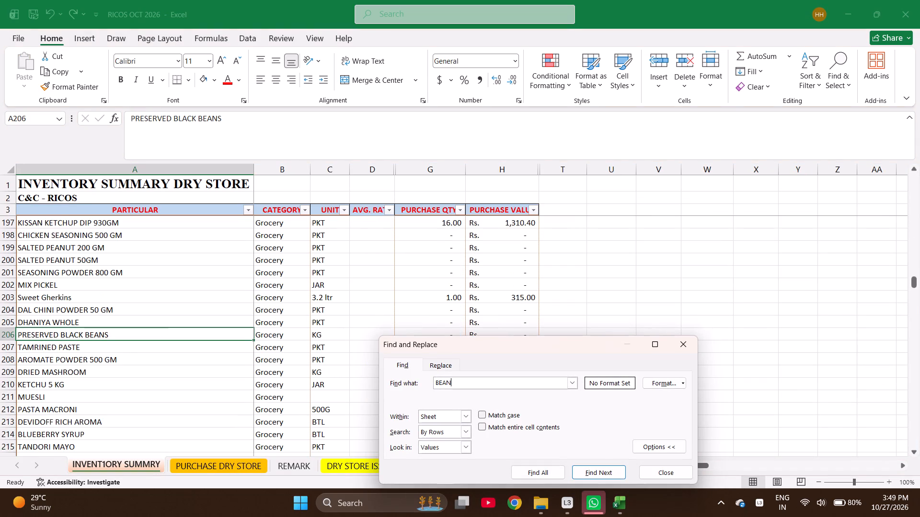
pyautogui.press('Return')
pyautogui.press('Escape')
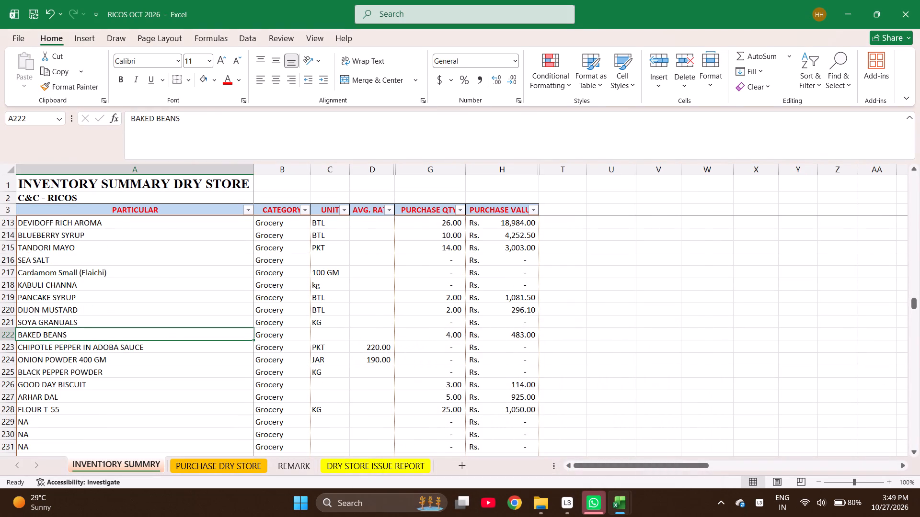
pyautogui.hotkey('ctrl', 'f')
pyautogui.press('Return')
pyautogui.press('Return')
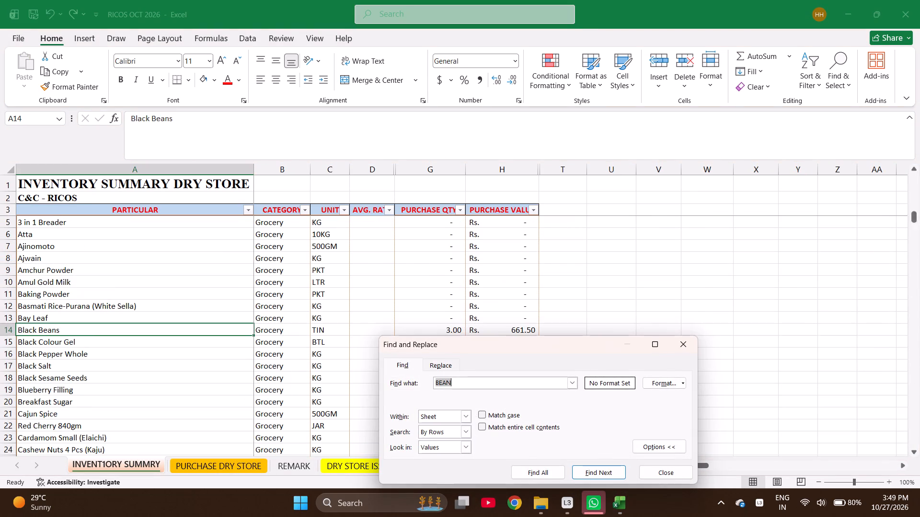
pyautogui.press('Escape')
pyautogui.hotkey('ctrl', 'c')
pyautogui.hotkey('ctrl', 'pagedown')
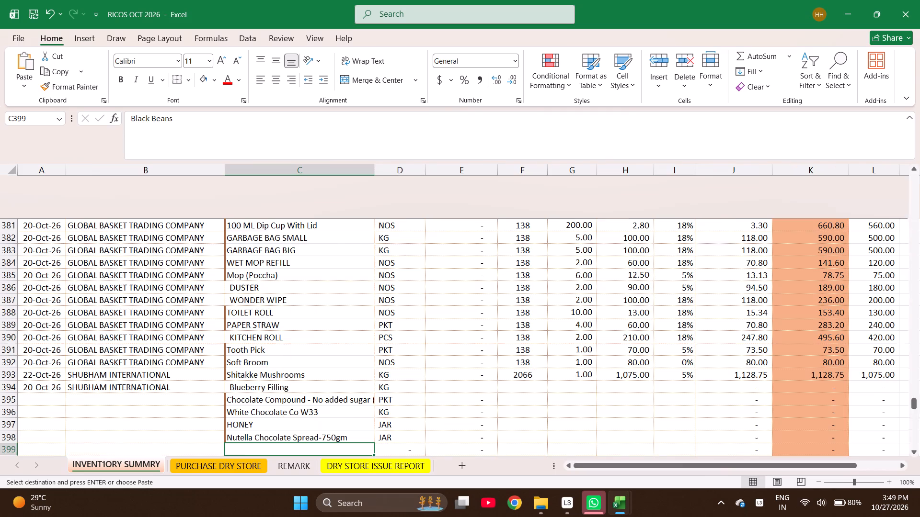
pyautogui.press('Return')
pyautogui.press('Down')
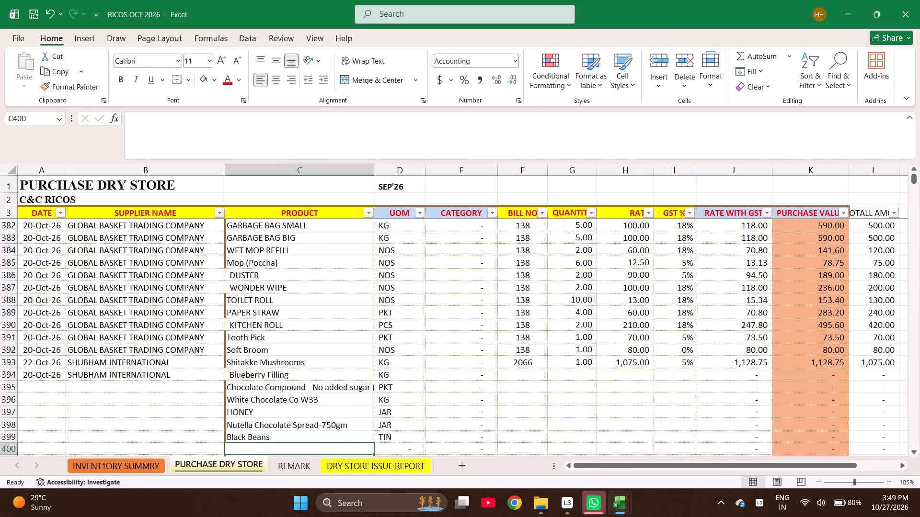
# Find Paprika Powder in the inventory summary by searching PAPRIK and copy it into the product cell of row 400.
pyautogui.hotkey('ctrl', 'pageup')
pyautogui.hotkey('ctrl', 'f')
pyautogui.write('PAPRIK')
pyautogui.press('Return')
pyautogui.press('Escape')
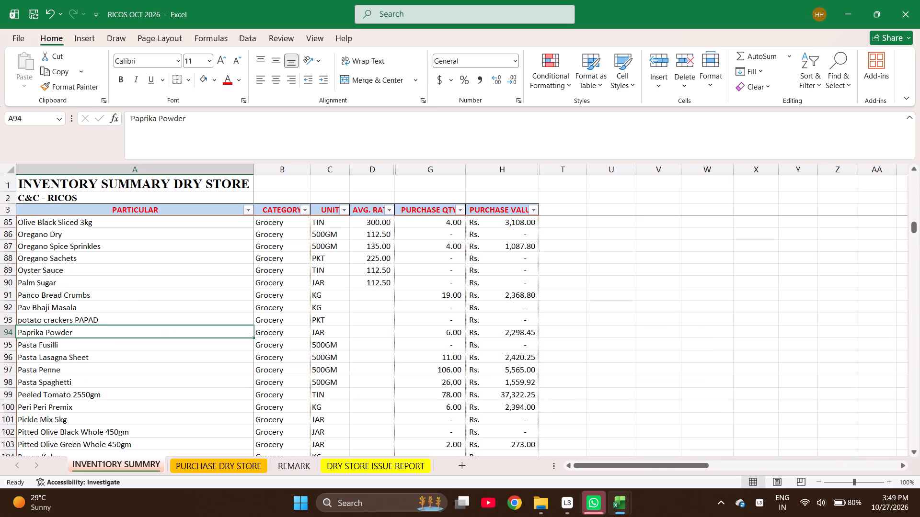
pyautogui.hotkey('ctrl', 'c')
pyautogui.hotkey('ctrl', 'pagedown')
pyautogui.press('Return')
pyautogui.press('Down')
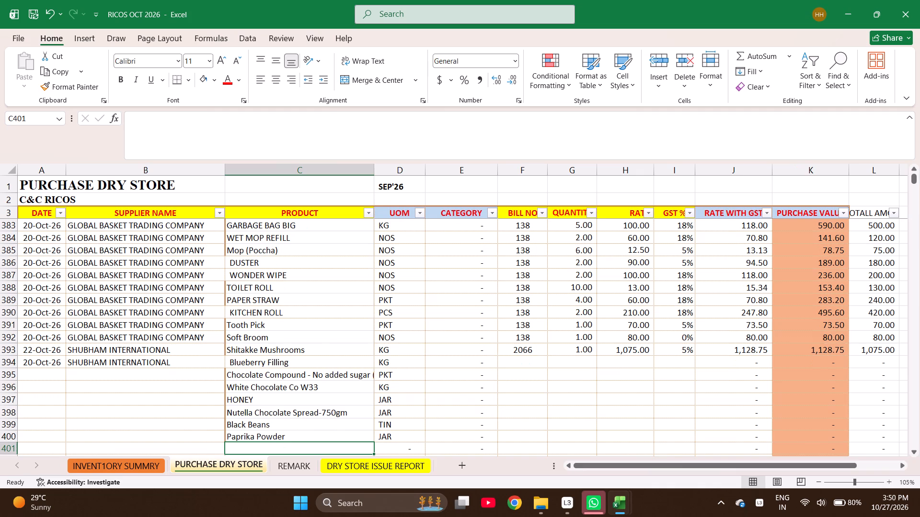
# Enter CAJUN SPICE and BBQ SAUCE as the products in rows 401 and 402.
pyautogui.write('CA')
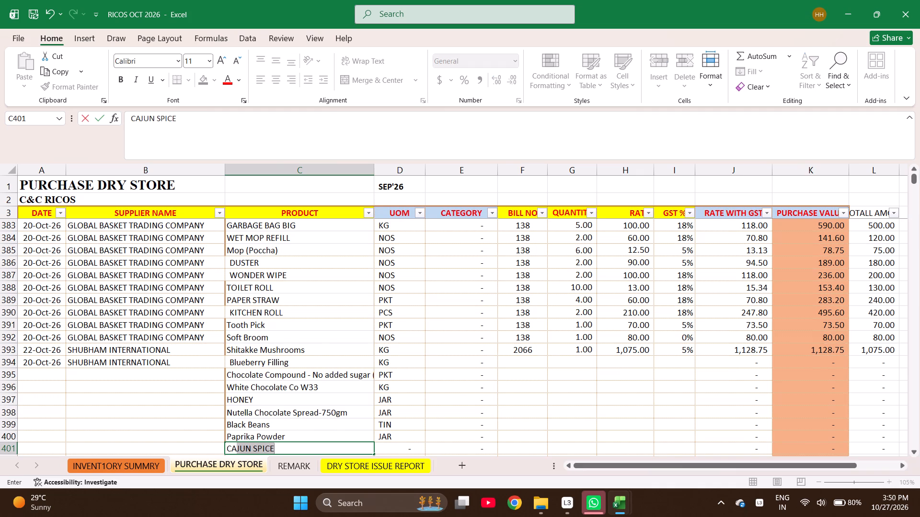
pyautogui.press('Return')
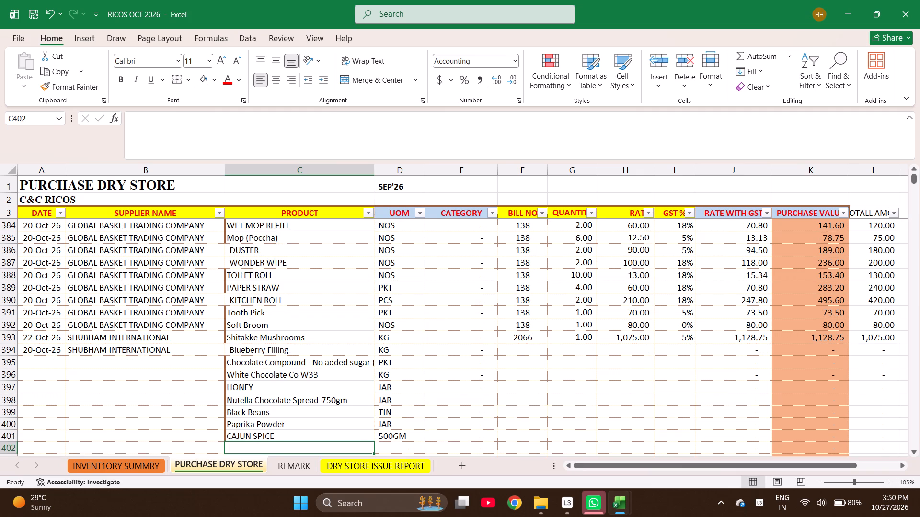
pyautogui.write('BB')
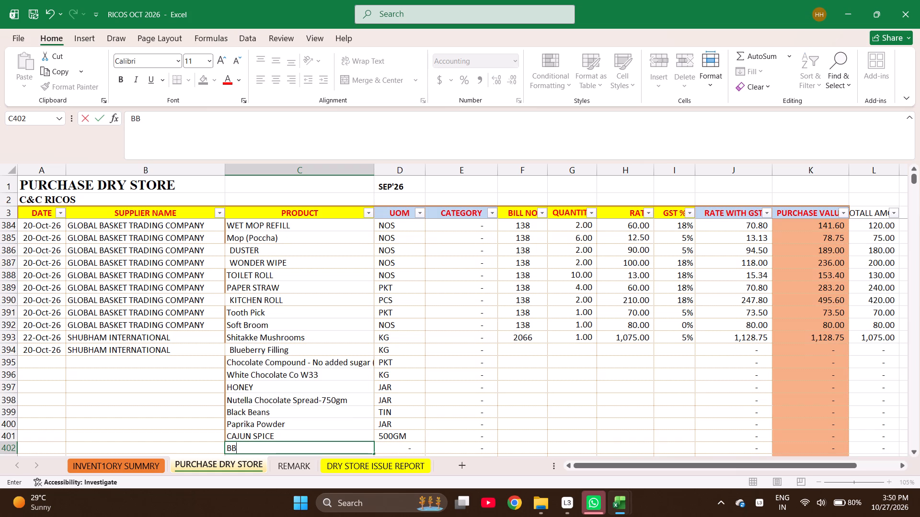
pyautogui.write('Q SA')
pyautogui.write('UCE')
pyautogui.press('Return')
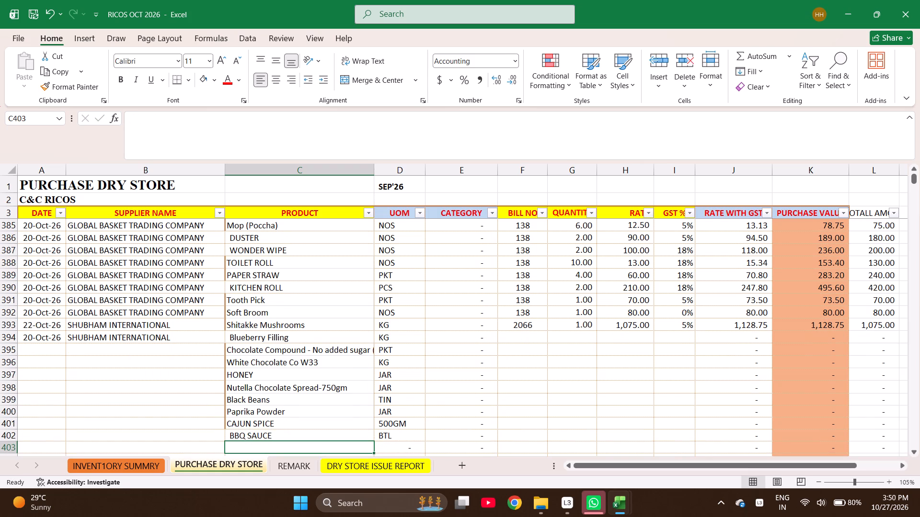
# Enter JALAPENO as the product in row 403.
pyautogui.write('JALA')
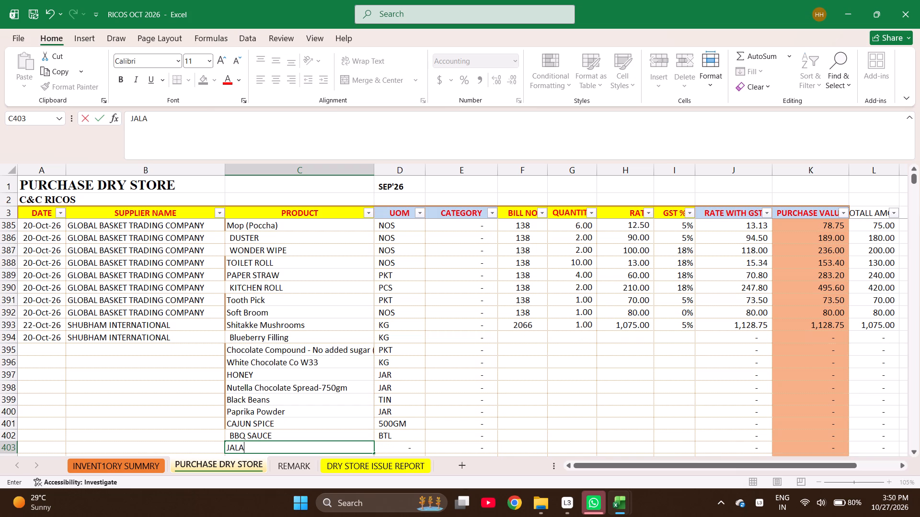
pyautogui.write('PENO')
# Find Jalapeno Slices in the inventory summary by searching JALA and copy it into the product cell of row 403.
pyautogui.hotkey('ctrl', 'pageup')
pyautogui.hotkey('ctrl', 'f')
pyautogui.write('ALA')
pyautogui.press('Return')
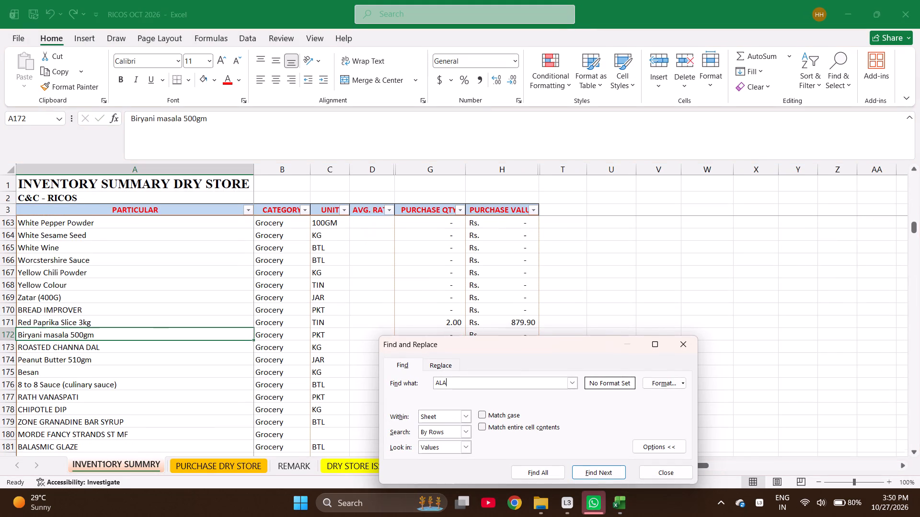
pyautogui.press('BackSpace')
pyautogui.press('BackSpace')
pyautogui.press('BackSpace')
pyautogui.press('BackSpace')
pyautogui.press('BackSpace')
pyautogui.press('BackSpace')
pyautogui.press('BackSpace')
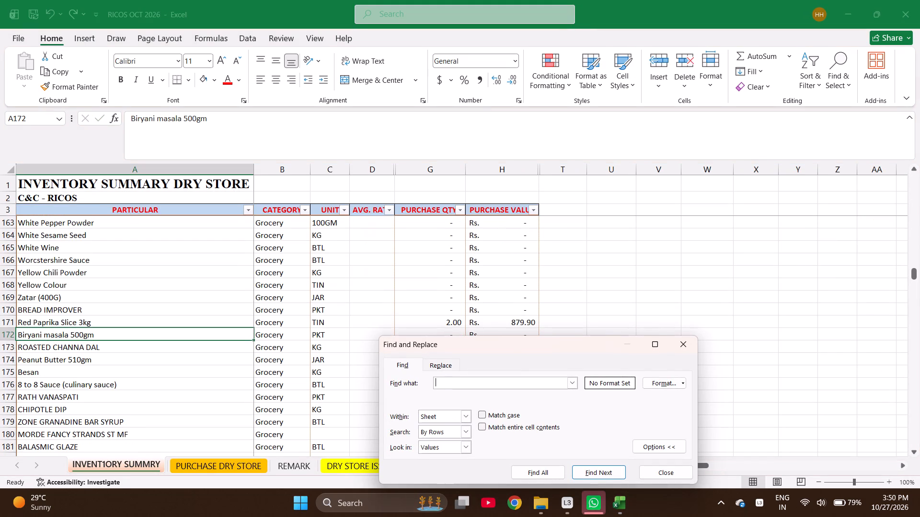
pyautogui.write('JALA')
pyautogui.press('Return')
pyautogui.press('Escape')
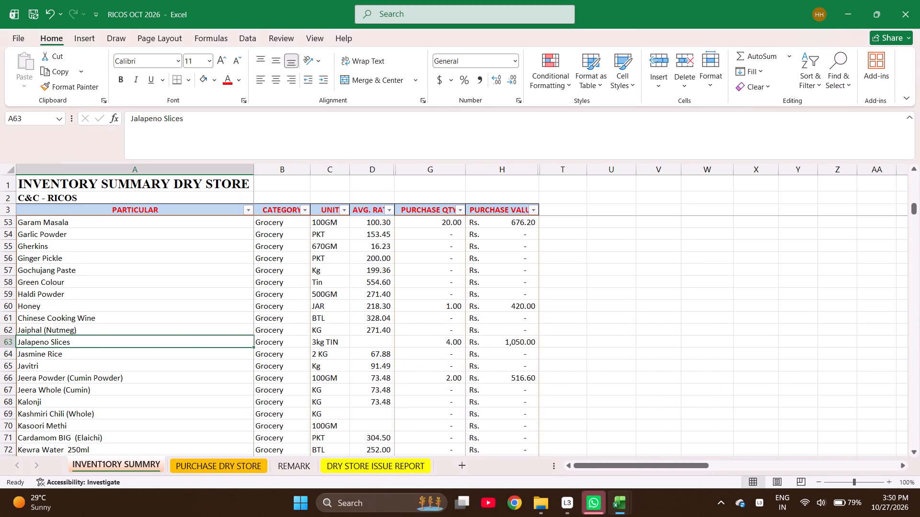
pyautogui.hotkey('ctrl', 'c')
pyautogui.hotkey('ctrl', 'pagedown')
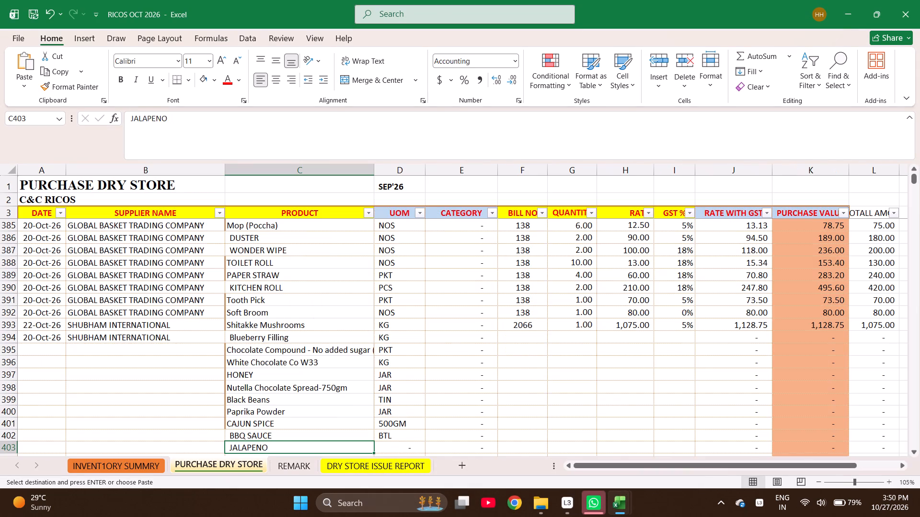
pyautogui.press('Return')
pyautogui.press('Down')
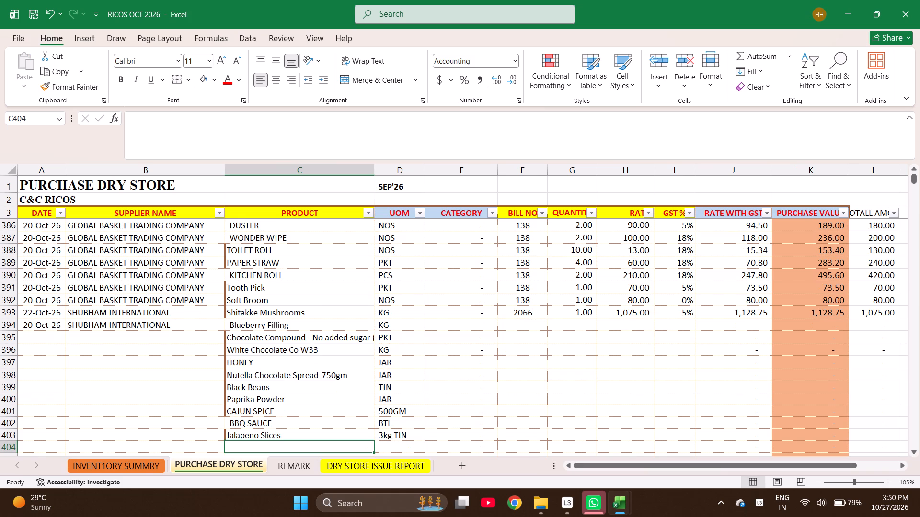
# Enter Peeled Tomato 2550gm as the product in row 404.
pyautogui.write('PEE')
pyautogui.press('Return')
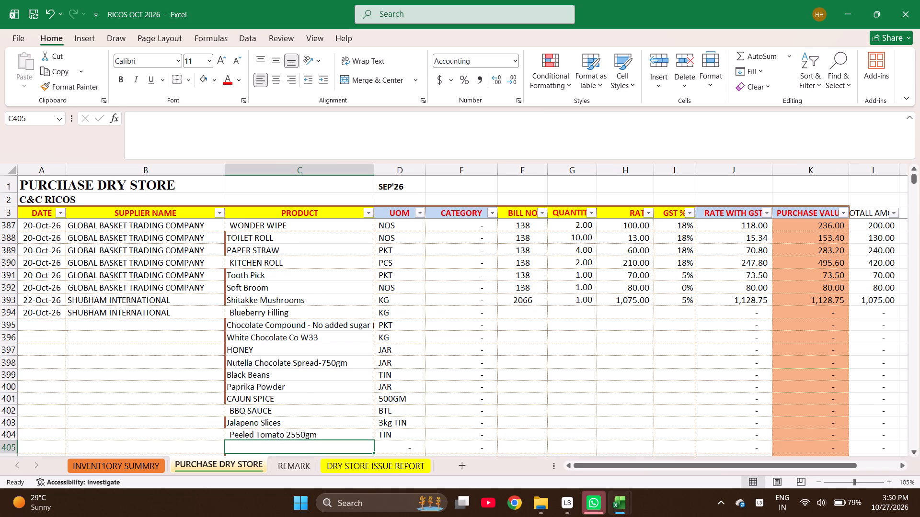
# Find PANCAKE SYRUP in the inventory summary by searching PAN and copy it into the product cell of row 405.
pyautogui.hotkey('ctrl', 'pageup')
pyautogui.hotkey('ctrl', 'f')
pyautogui.write('PANK')
pyautogui.press('BackSpace')
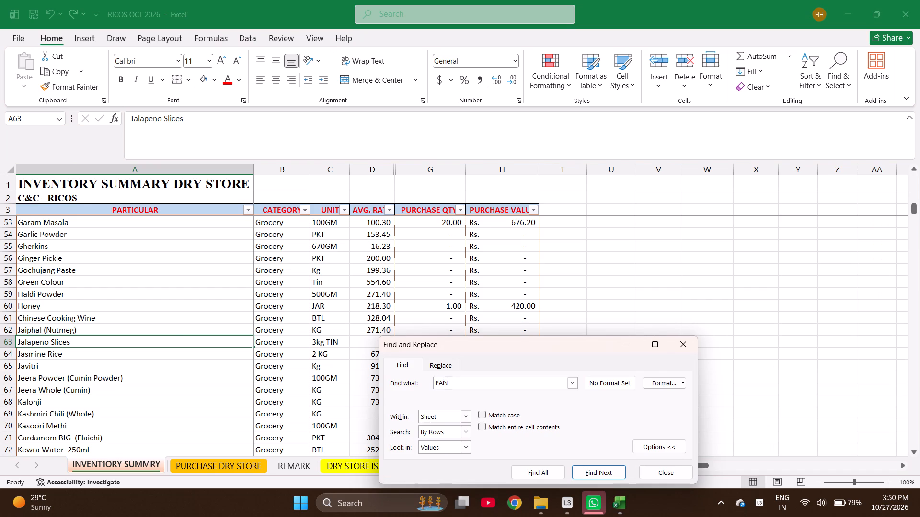
pyautogui.press('Return')
pyautogui.press('Return')
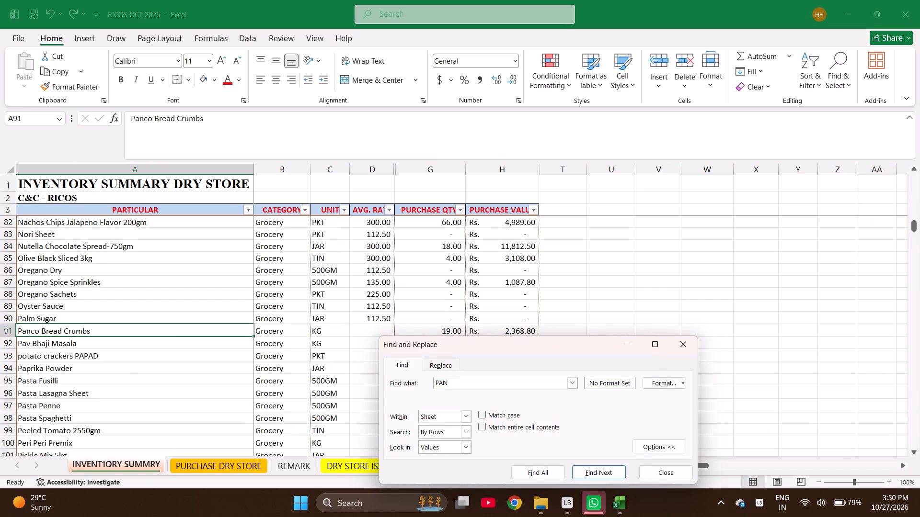
pyautogui.press('Escape')
pyautogui.hotkey('ctrl', 'c')
pyautogui.hotkey('ctrl', 'pagedown')
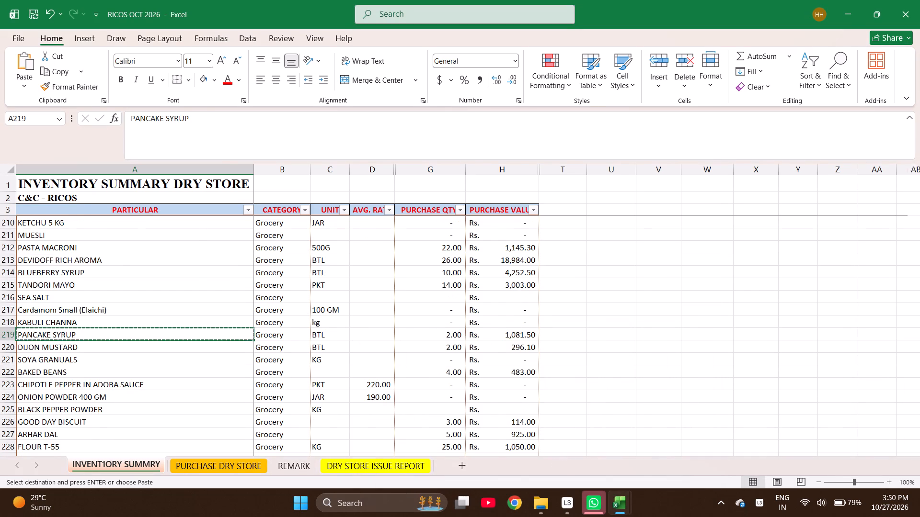
pyautogui.press('Return')
pyautogui.press('Down')
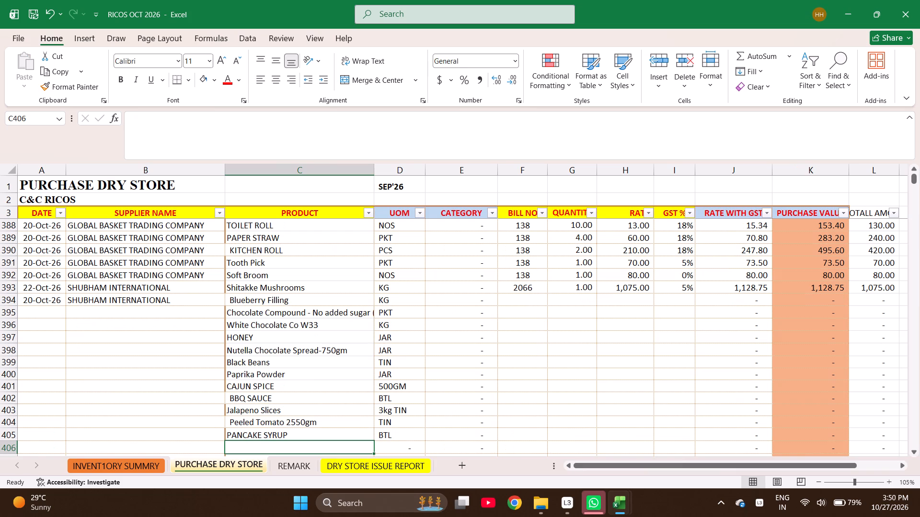
# Find Tomato Ketchup 6KG in the inventory summary by searching KETCH and copy it into the product cell of row 406.
pyautogui.hotkey('ctrl', 'pageup')
pyautogui.hotkey('ctrl', 'f')
pyautogui.write('KETCH')
pyautogui.press('Return')
pyautogui.press('Escape')
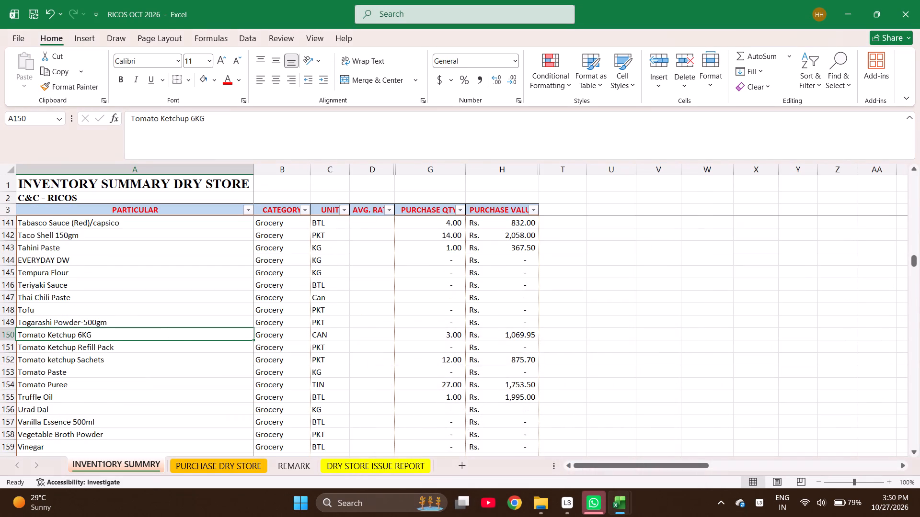
pyautogui.hotkey('ctrl', 'c')
pyautogui.hotkey('ctrl', 'pagedown')
pyautogui.press('Return')
pyautogui.press('Down')
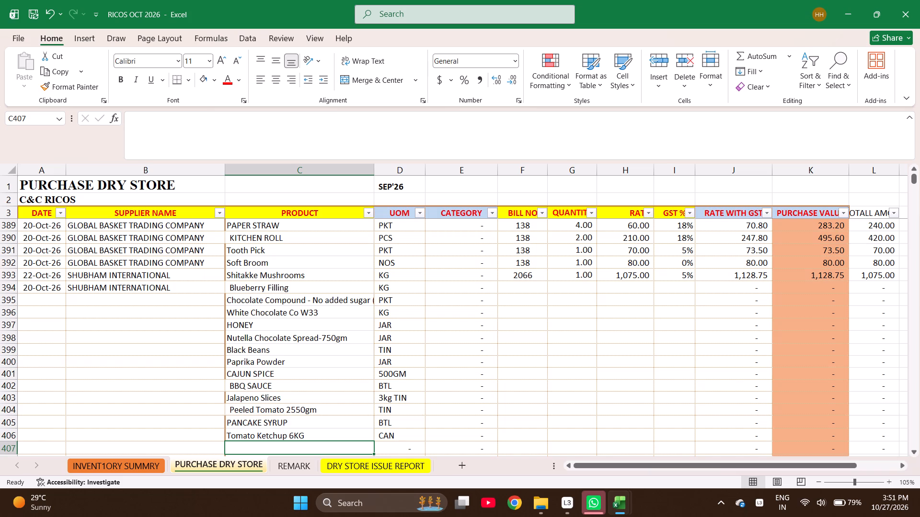
# Enter Panco Bread Crumbs as the product in row 407.
pyautogui.write('PN')
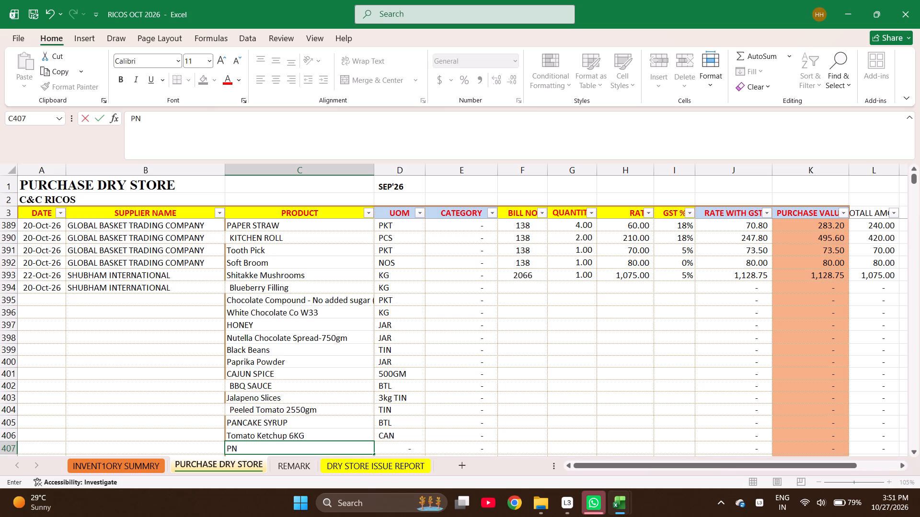
pyautogui.press('BackSpace')
pyautogui.write('ANCO')
pyautogui.press('space')
pyautogui.write('BR')
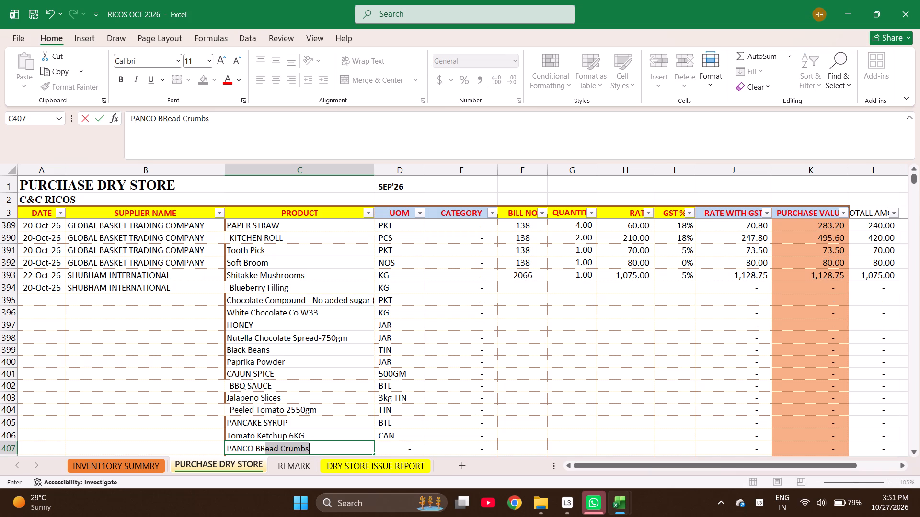
pyautogui.press('Return')
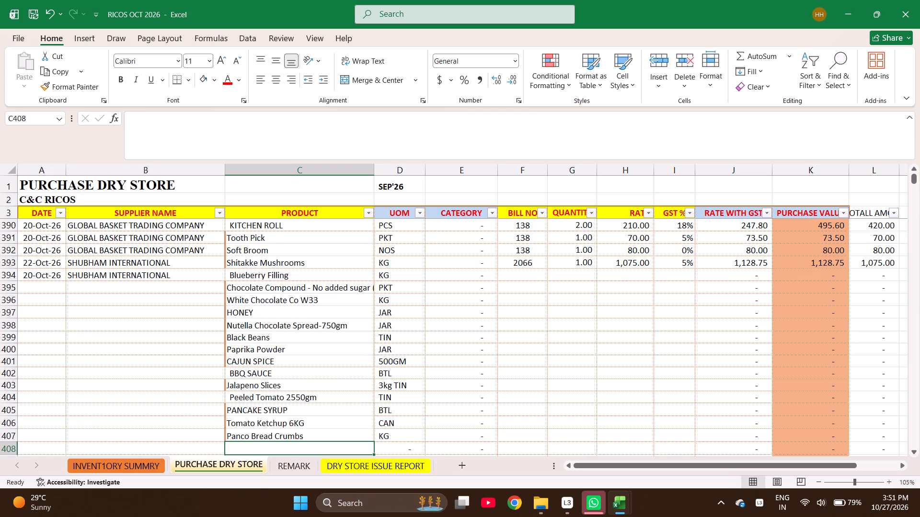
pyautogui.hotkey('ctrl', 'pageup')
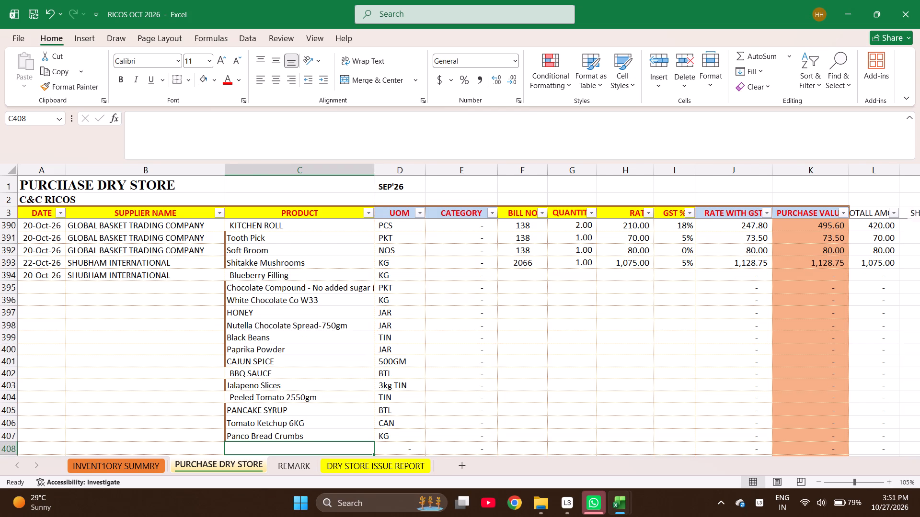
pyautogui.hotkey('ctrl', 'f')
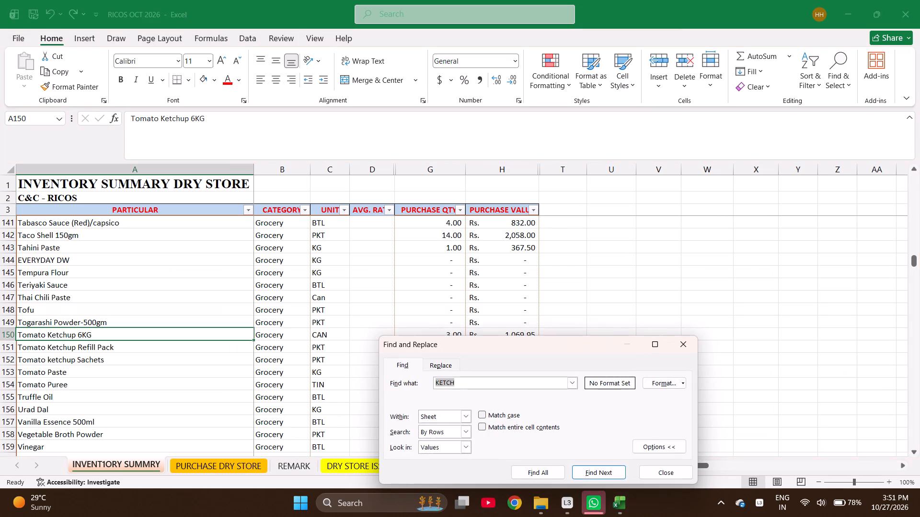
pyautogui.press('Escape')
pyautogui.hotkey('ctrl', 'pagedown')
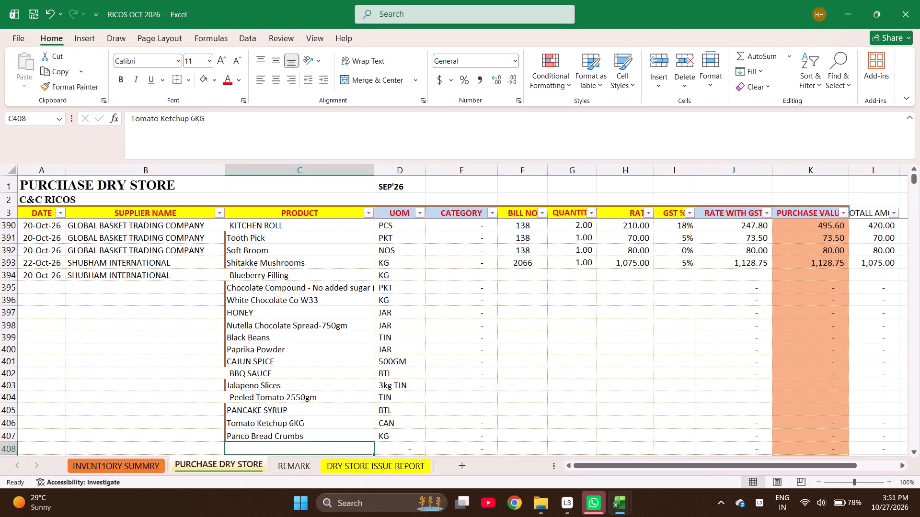
# Enter PASTA MACRONI as the product in row 408.
pyautogui.write('PASTA MA')
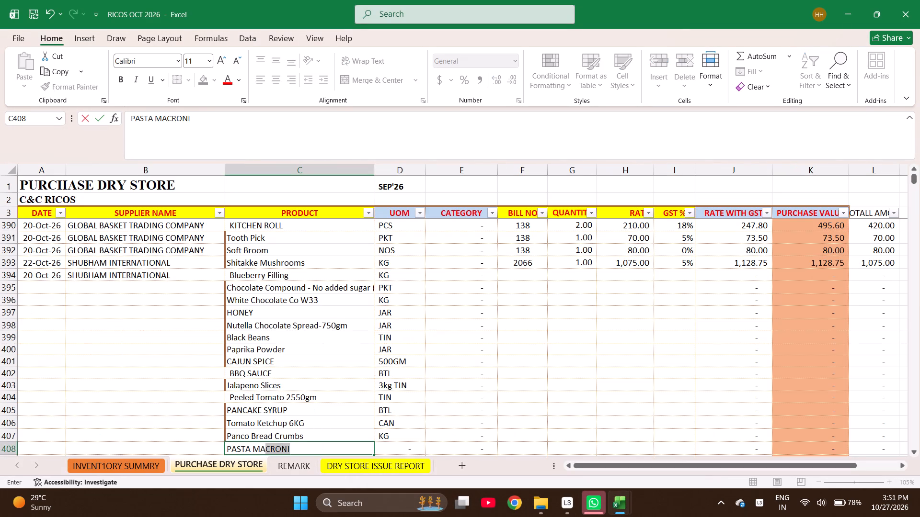
pyautogui.press('Return')
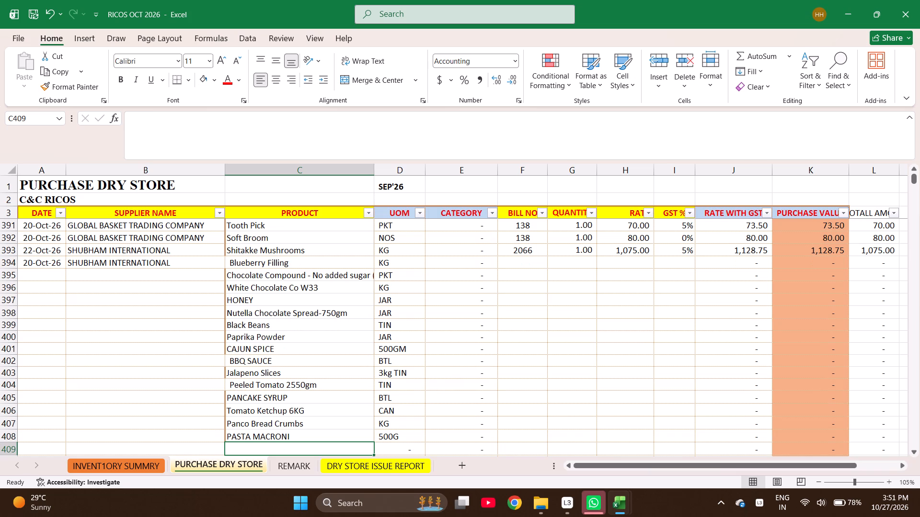
# Enter SRIRACHA CHILLI HOT SAUCE, PASTA PENNE and BLACKBERRY SYRUP as the products in rows 409 to 411.
pyautogui.write('SR')
pyautogui.write('IR')
pyautogui.press('Return')
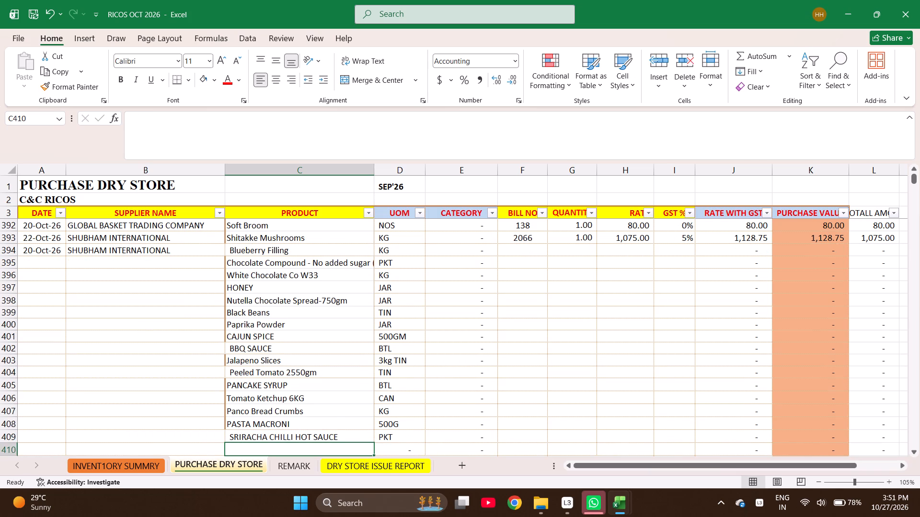
pyautogui.write('PASTA P')
pyautogui.press('Return')
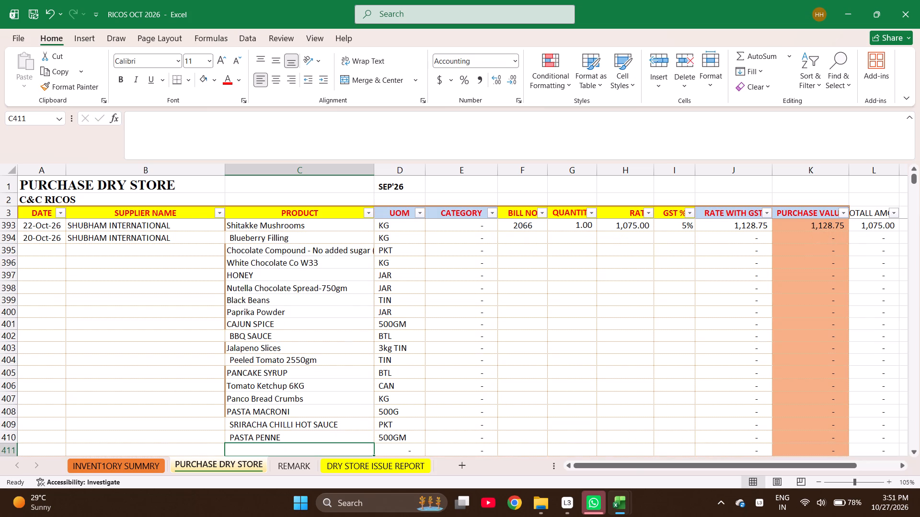
pyautogui.write('BLACKBER')
pyautogui.press('Return')
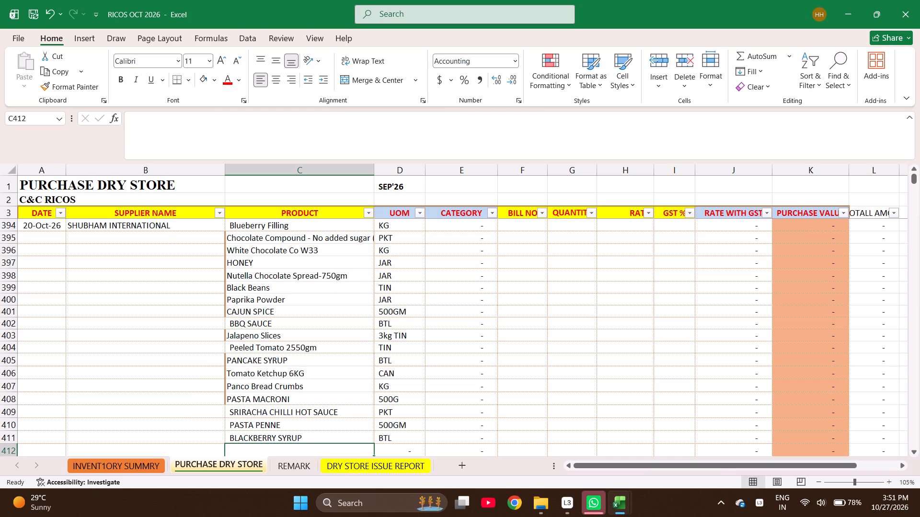
# Enter BLUEBERRY SYRUP and Tiramisu Syrup as the products in rows 412 and 413.
pyautogui.write('BU')
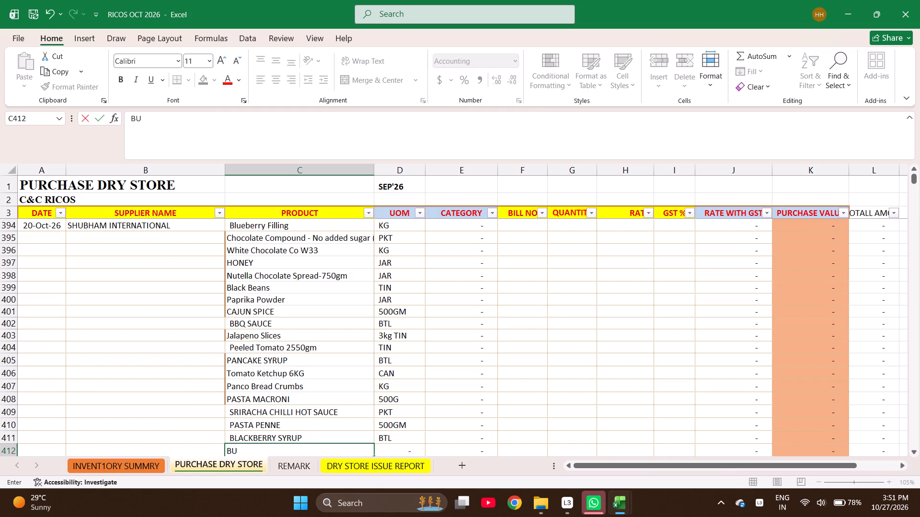
pyautogui.press('BackSpace')
pyautogui.write('LUEB')
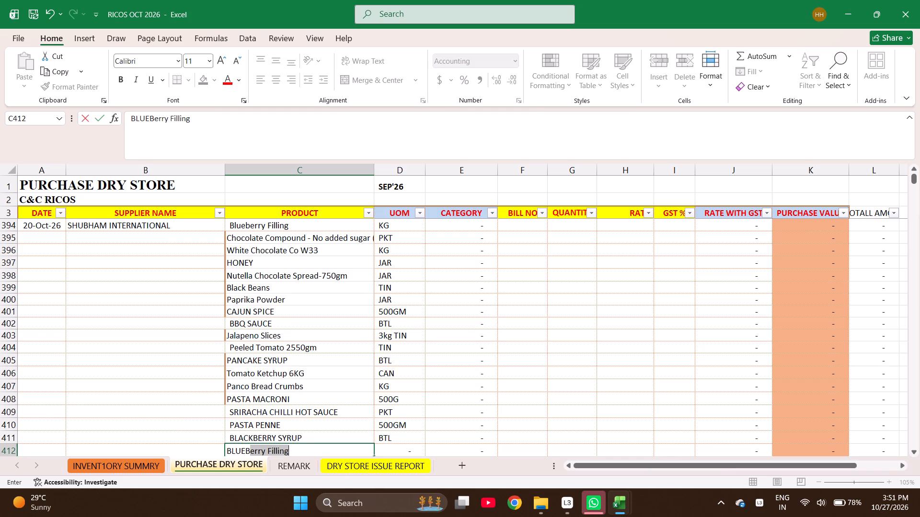
pyautogui.write('ERRY')
pyautogui.press('space')
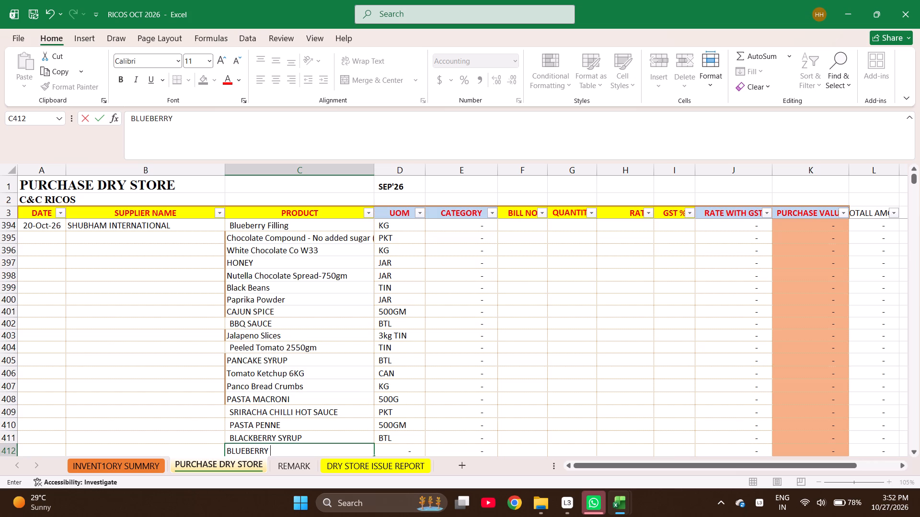
pyautogui.press('s')
pyautogui.press('Return')
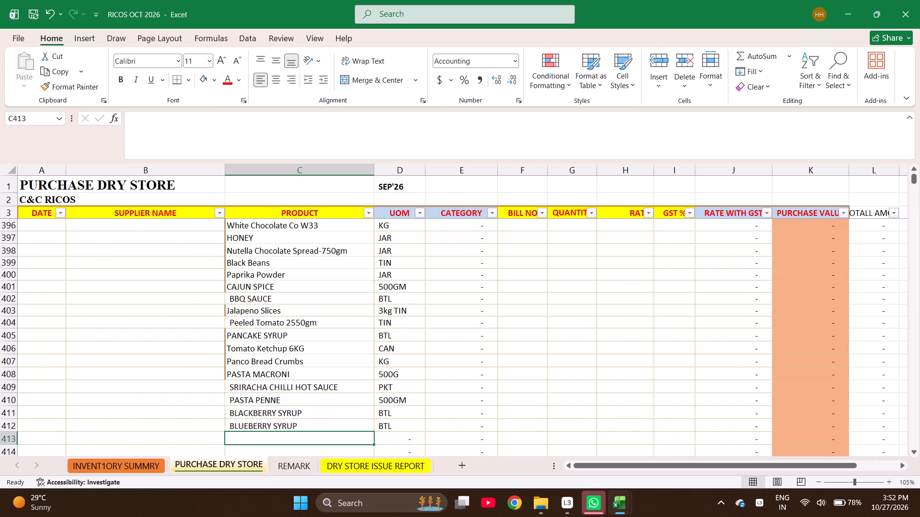
pyautogui.write('TIR')
pyautogui.press('Return')
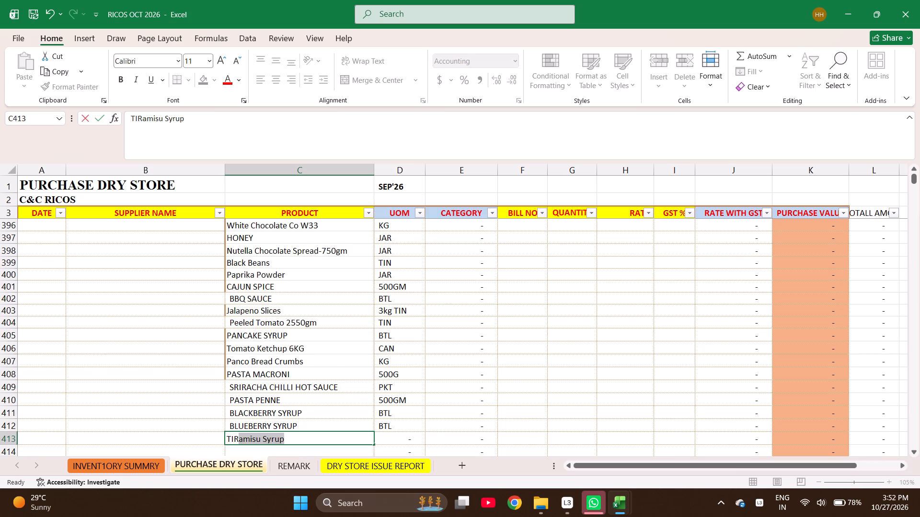
# Check how many products are listed for the bill, from Tiramisu Syrup back up to Blueberry Filling.
pyautogui.hotkey('shift', 'Up')
pyautogui.hotkey('shift', 'Up')
pyautogui.hotkey('shift', 'Up')
pyautogui.hotkey('shift', 'Up')
pyautogui.hotkey('shift', 'Up')
pyautogui.hotkey('shift', 'Up')
pyautogui.hotkey('shift', 'Up')
pyautogui.hotkey('shift', 'Up')
pyautogui.hotkey('shift', 'Up')
pyautogui.hotkey('shift', 'Up')
pyautogui.hotkey('shift', 'Up')
pyautogui.hotkey('shift', 'Up')
pyautogui.hotkey('shift', 'Up')
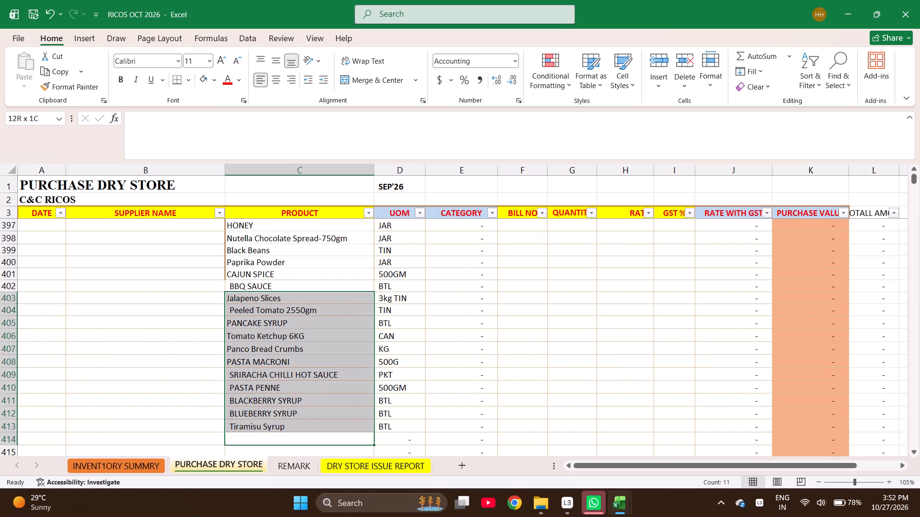
pyautogui.hotkey('shift', 'Up')
pyautogui.hotkey('shift', 'Up')
pyautogui.hotkey('shift', 'Up')
pyautogui.hotkey('shift', 'Up')
pyautogui.hotkey('shift', 'Up')
pyautogui.hotkey('shift', 'Up')
pyautogui.hotkey('shift', 'Up')
pyautogui.hotkey('shift', 'Up')
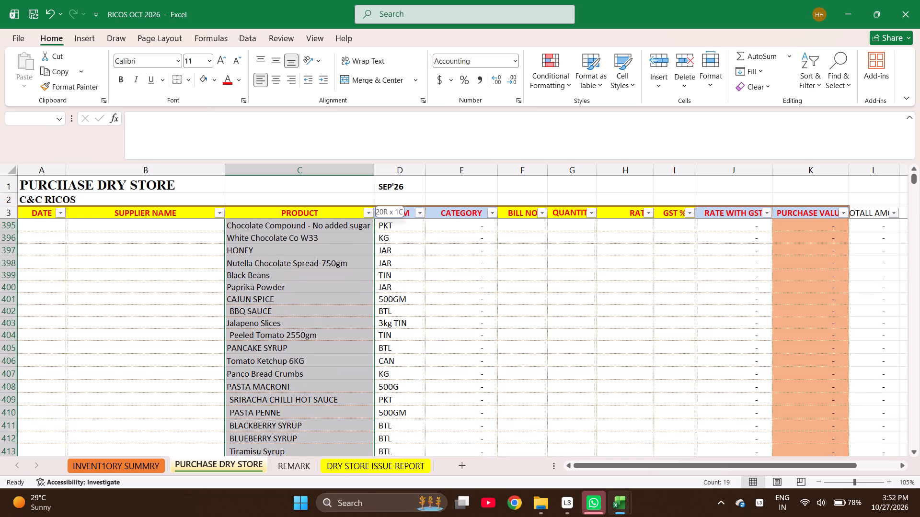
pyautogui.hotkey('shift', 'Up')
pyautogui.hotkey('shift', 'Down')
# Enter bill number 1968 for the Blueberry Filling entry in row 394.
pyautogui.press('Right')
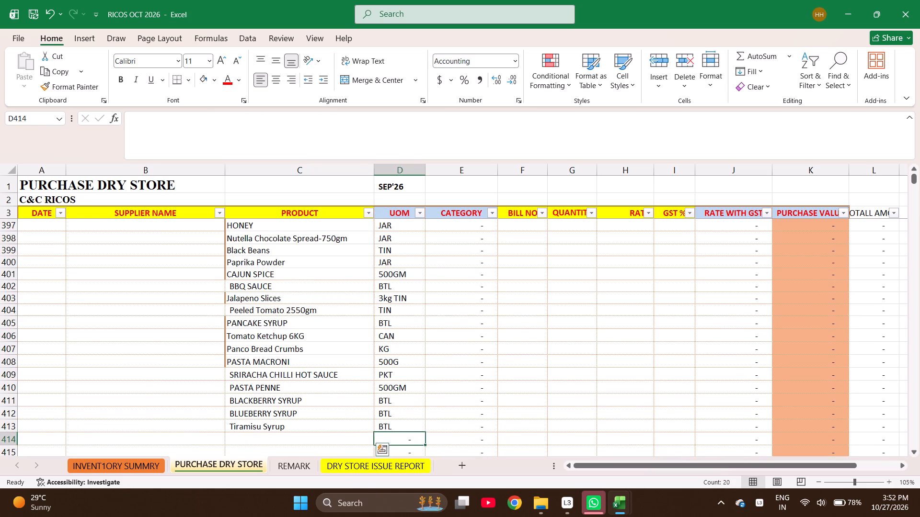
pyautogui.press('Right')
pyautogui.press('Right')
pyautogui.hotkey('ctrl', 'Up')
pyautogui.press('Down')
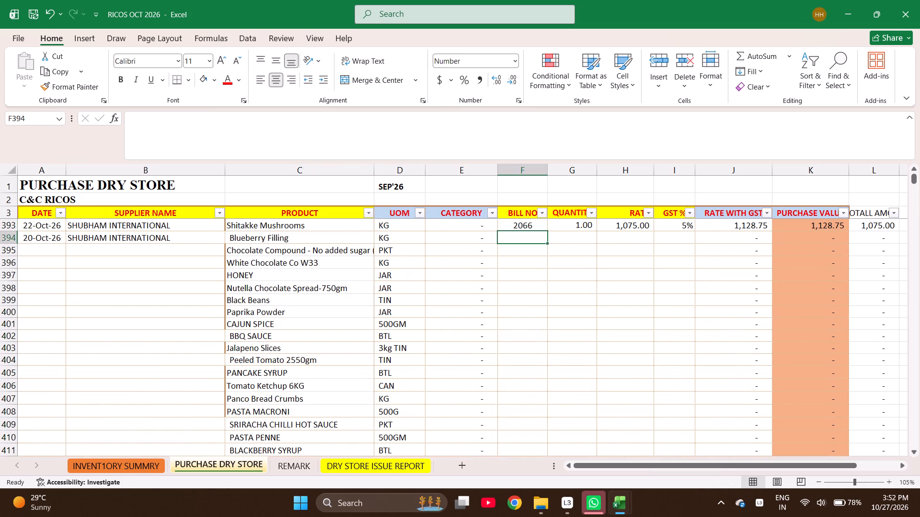
pyautogui.write('1968')
pyautogui.press('Right')
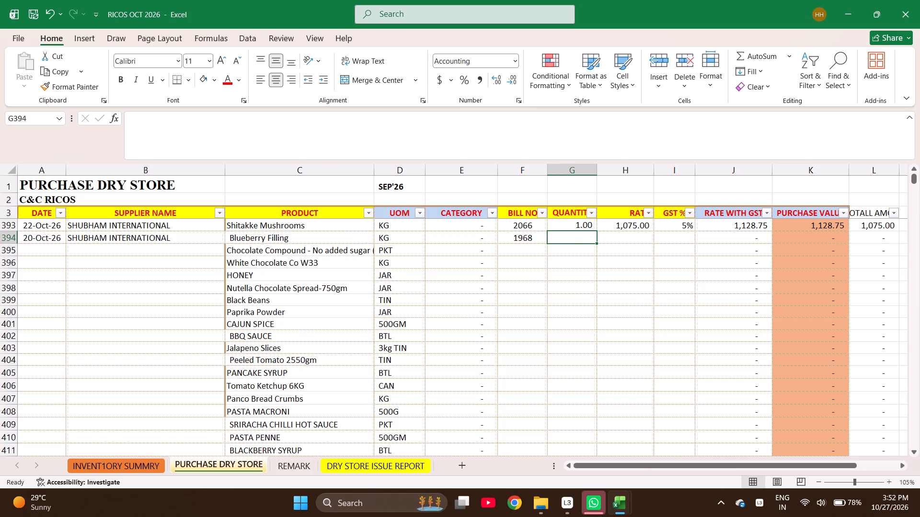
# Enter the quantities 2, 1, 1, 1 and 2 for rows 394 to 398, Blueberry Filling through Nutella Chocolate Spread.
pyautogui.press('2')
pyautogui.press('Return')
pyautogui.press('1')
pyautogui.press('Return')
pyautogui.press('1')
pyautogui.press('Return')
pyautogui.press('1')
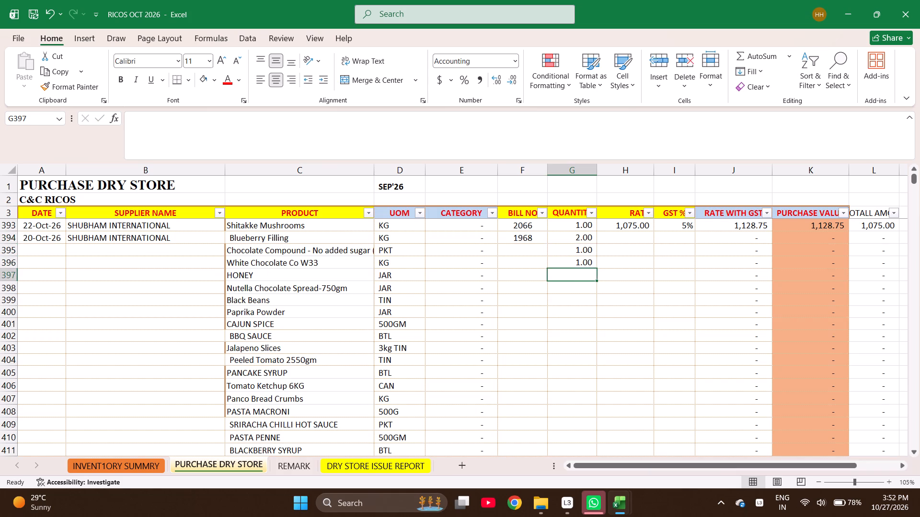
pyautogui.press('Return')
pyautogui.press('2')
pyautogui.press('Return')
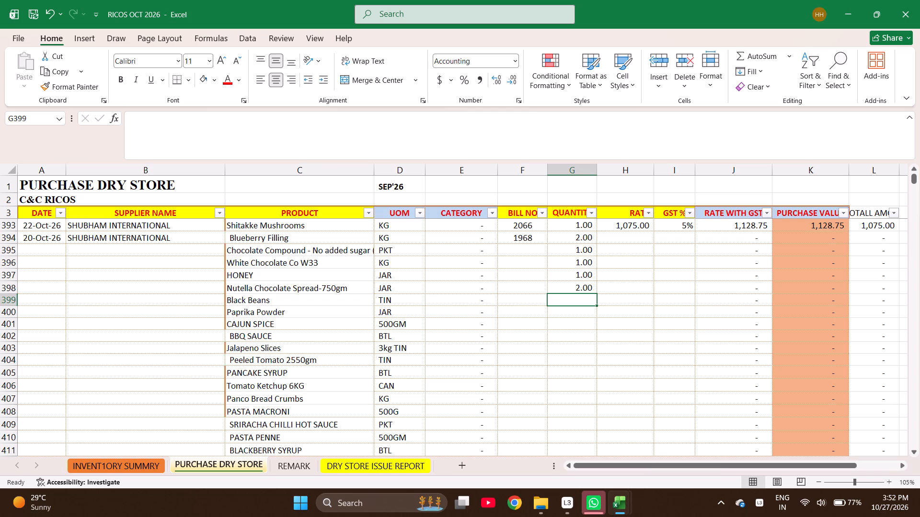
# Enter the quantities 1, 1, 1, 2 and 1 for rows 399 to 403, Black Beans through Jalapeno Slices.
pyautogui.press('1')
pyautogui.press('Return')
pyautogui.press('1')
pyautogui.press('Return')
pyautogui.press('1')
pyautogui.press('Return')
pyautogui.press('2')
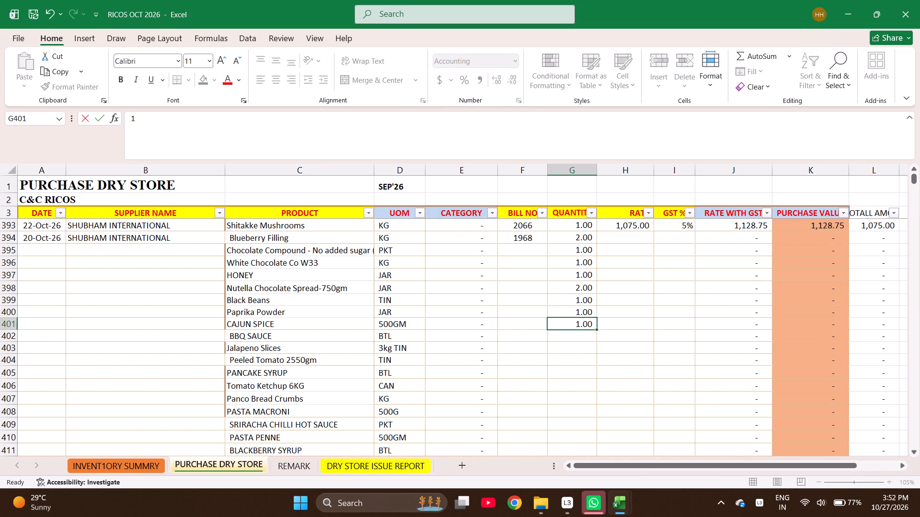
pyautogui.press('Return')
pyautogui.press('1')
pyautogui.press('Return')
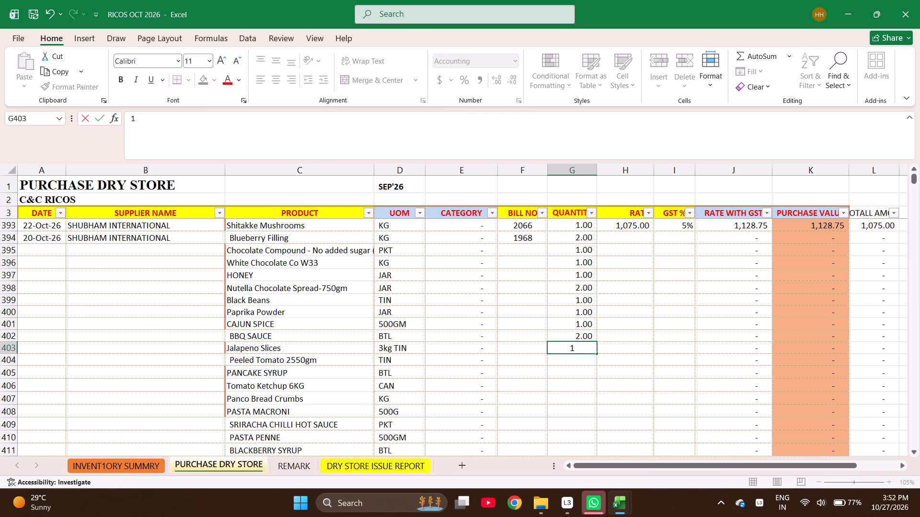
# Enter the quantities 3, 1, 1, 4 and 5 for rows 404 to 408, Peeled Tomato through PASTA MACRONI.
pyautogui.press('3')
pyautogui.press('Return')
pyautogui.press('1')
pyautogui.press('Return')
pyautogui.press('1')
pyautogui.press('Return')
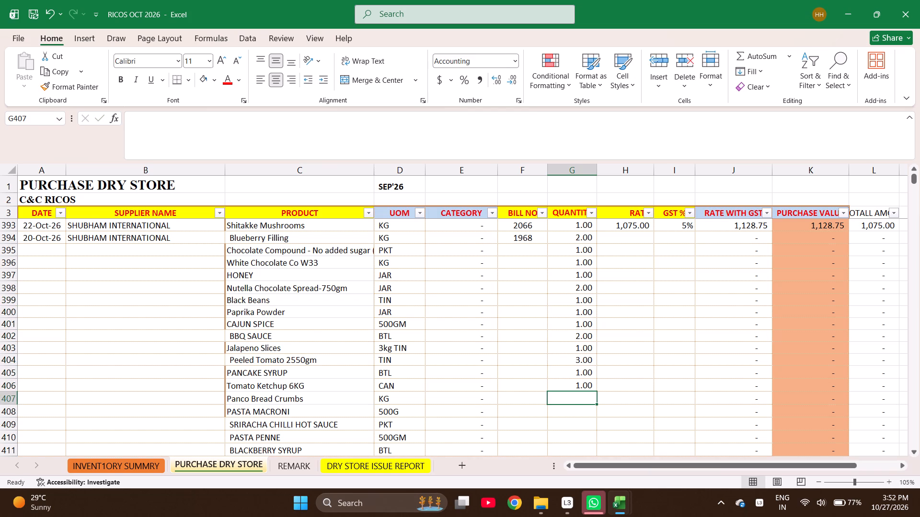
pyautogui.press('4')
pyautogui.press('Return')
pyautogui.press('5')
pyautogui.press('Return')
# Enter the quantities 2, 10, 1, 1 and 1 for rows 409 to 413, SRIRACHA CHILLI HOT SAUCE through Tiramisu Syrup.
pyautogui.press('2')
pyautogui.press('Return')
pyautogui.write('10')
pyautogui.press('Return')
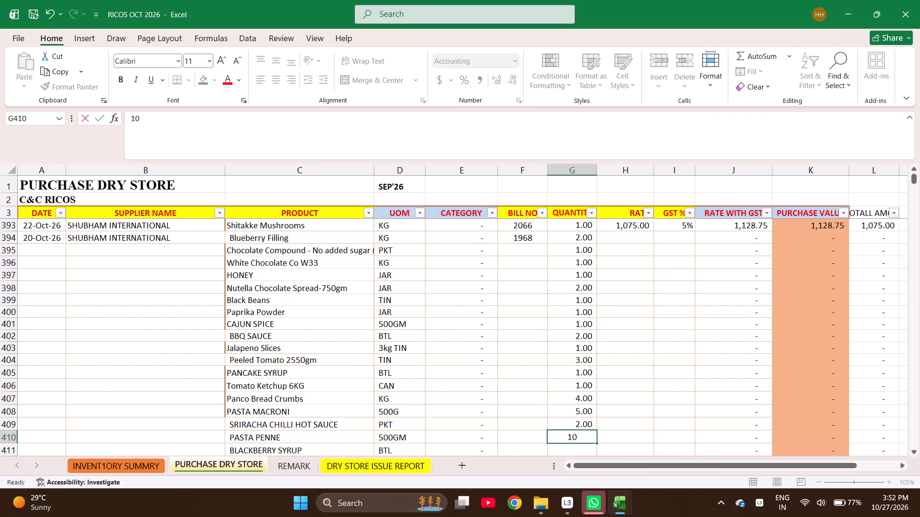
pyautogui.press('1')
pyautogui.press('Return')
pyautogui.press('1')
pyautogui.press('Return')
pyautogui.press('1')
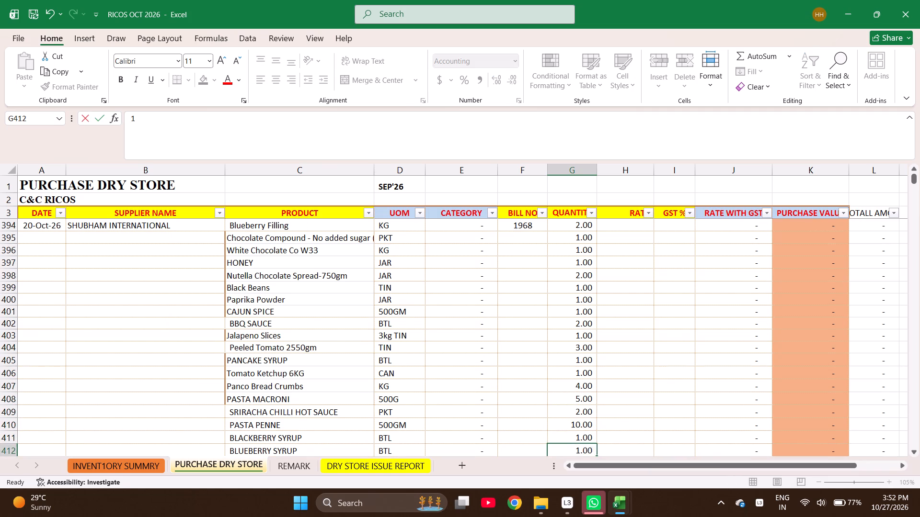
pyautogui.press('Return')
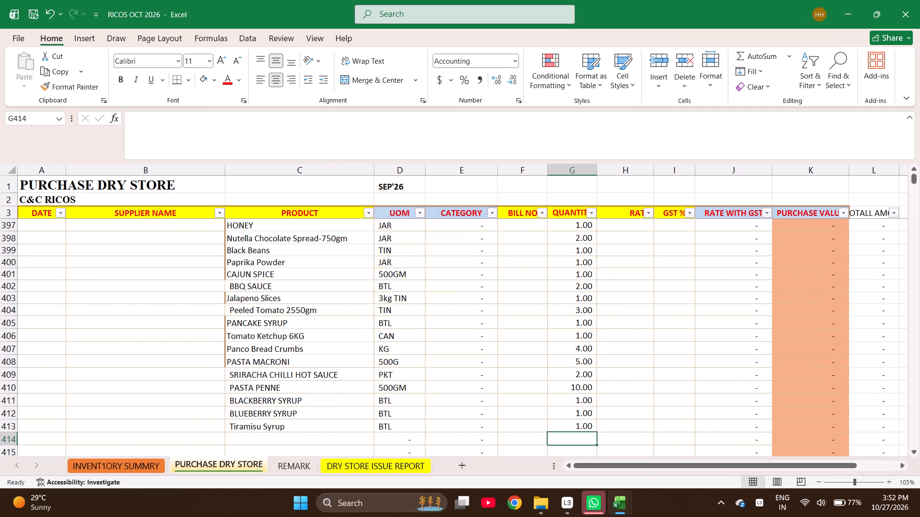
# Enter the rates 500, 350, 380 and 400 for rows 394 to 397, Blueberry Filling through HONEY.
pyautogui.press('Right')
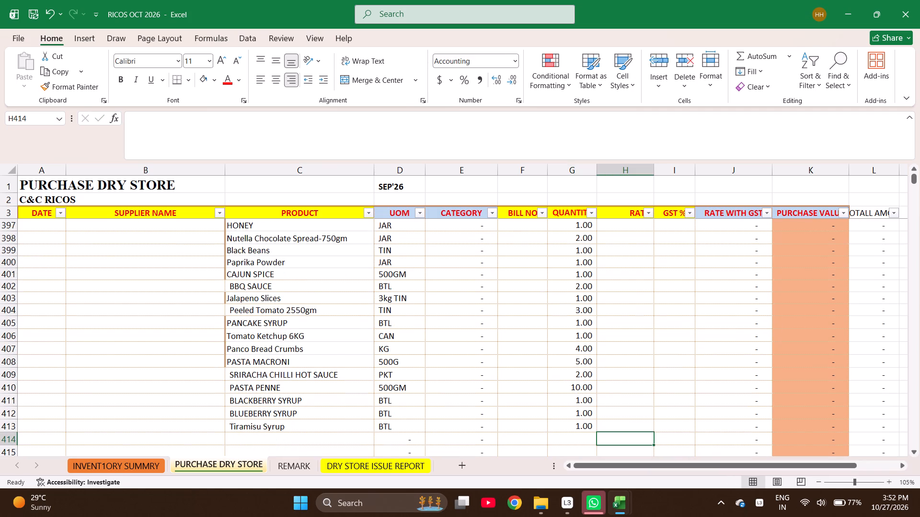
pyautogui.hotkey('ctrl', 'Up')
pyautogui.press('Down')
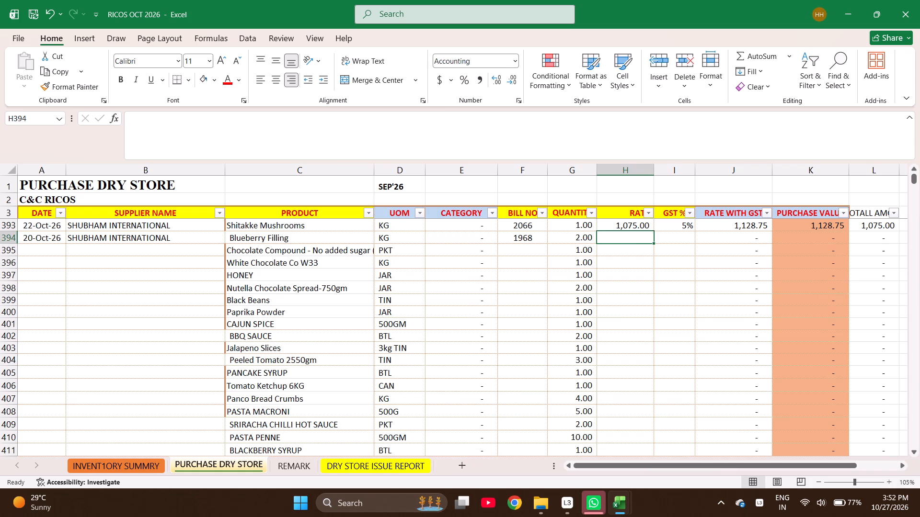
pyautogui.write('500')
pyautogui.press('Return')
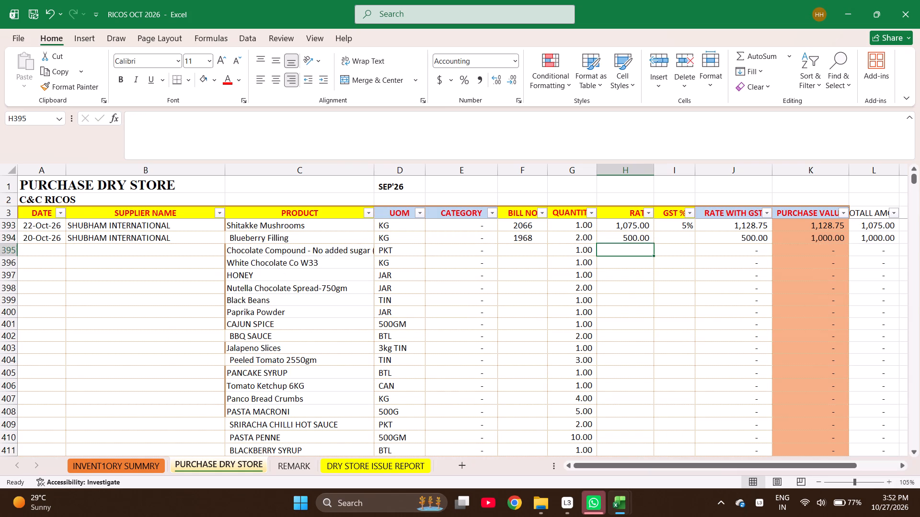
pyautogui.write('350')
pyautogui.press('Return')
pyautogui.write('380')
pyautogui.press('Return')
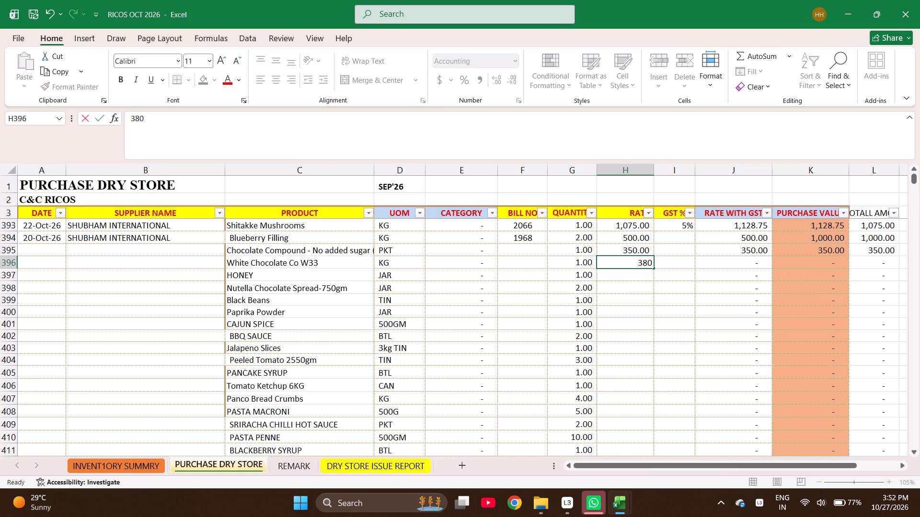
pyautogui.write('400')
pyautogui.press('Return')
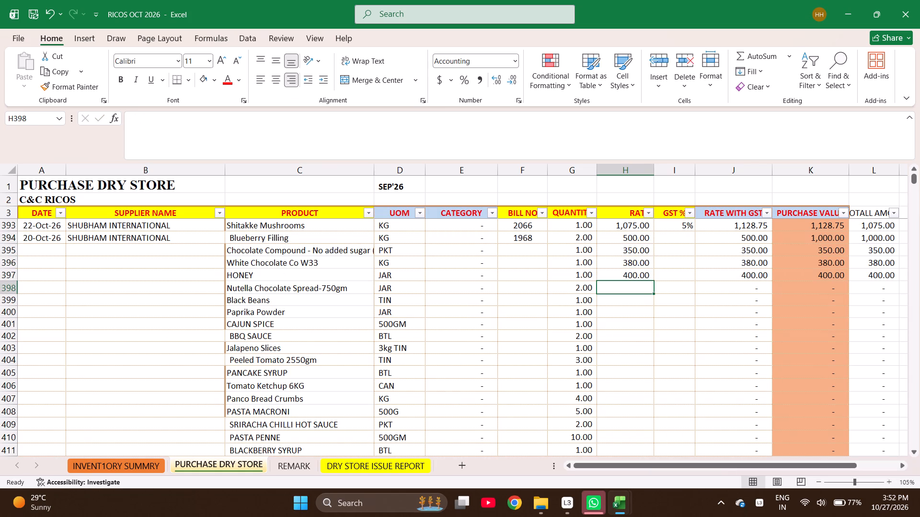
# Enter the rates 625 for Nutella Chocolate Spread, 210 for Black Beans and 381 for Paprika Powder in rows 398 to 400.
pyautogui.write('625')
pyautogui.press('Return')
pyautogui.write('210')
pyautogui.press('Return')
pyautogui.write('381')
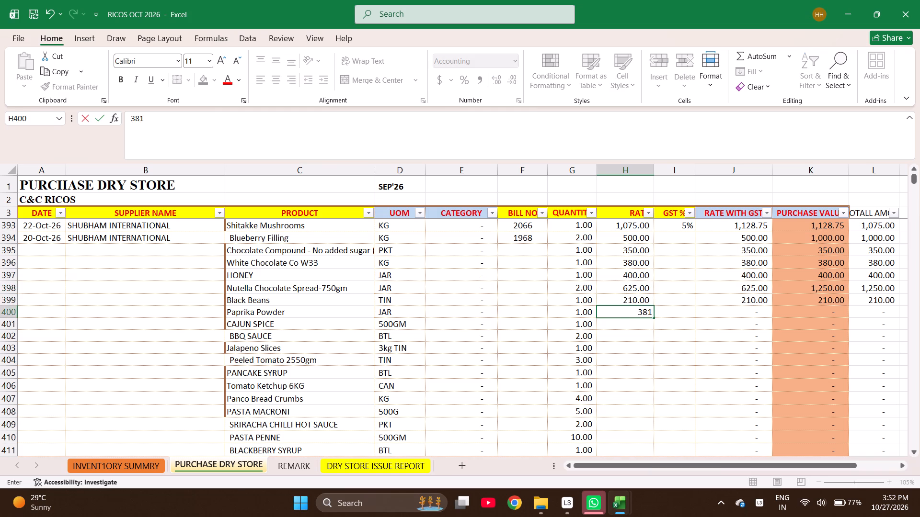
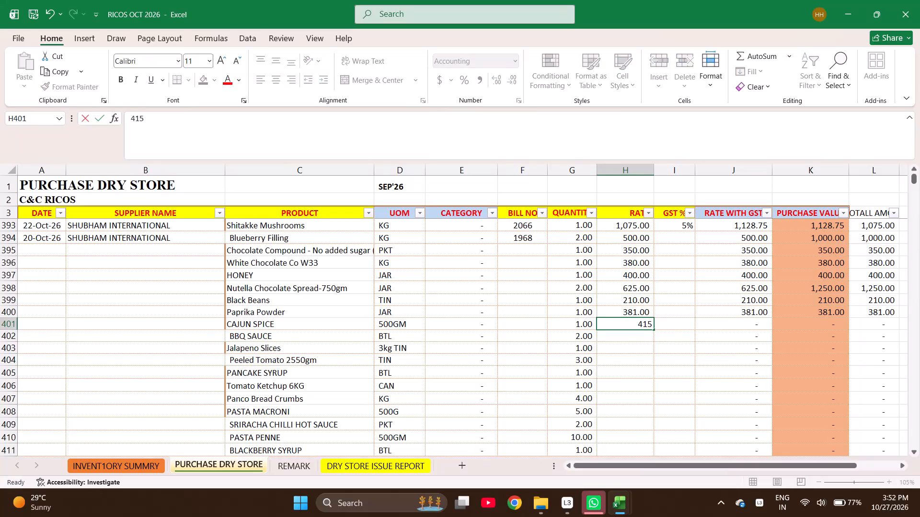
# Enter the rates 285 for BBQ SAUCE, 250 for Jalapeno Slices, 460 for Peeled Tomato and 525 for PANCAKE SYRUP in rows 402 to 405.
pyautogui.write('285')
pyautogui.press('Return')
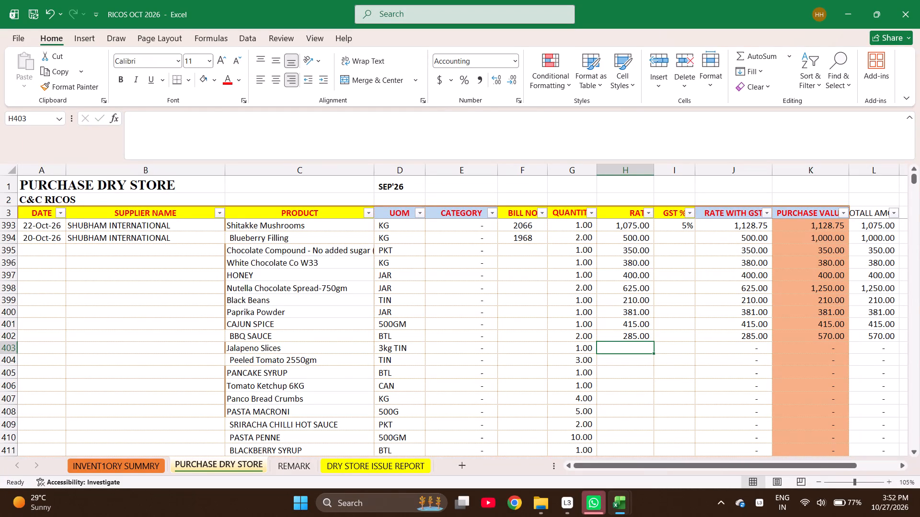
pyautogui.write('250')
pyautogui.press('Return')
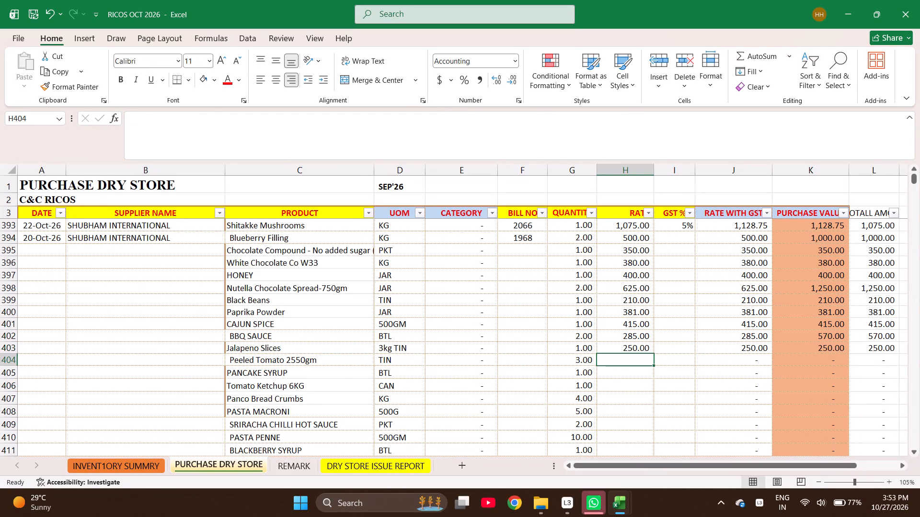
pyautogui.write('460')
pyautogui.press('Return')
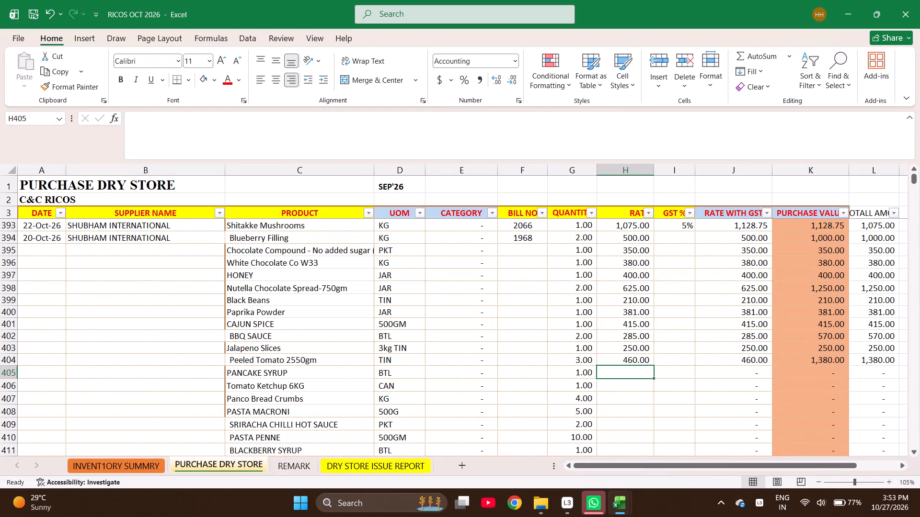
pyautogui.write('525')
pyautogui.press('Return')
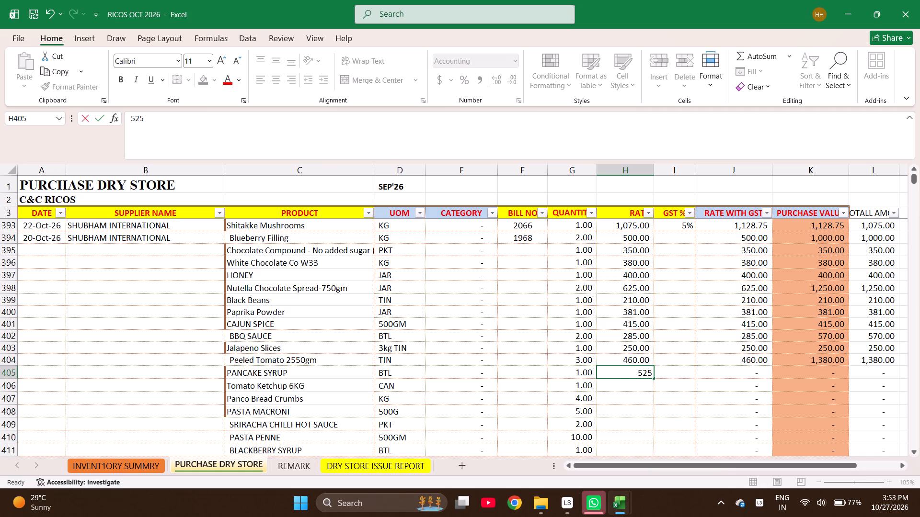
# Enter the rates 335, 120, 55 and 189 for rows 406 to 409, Tomato Ketchup 6KG through SRIRACHA CHILLI HOT SAUCE.
pyautogui.write('335')
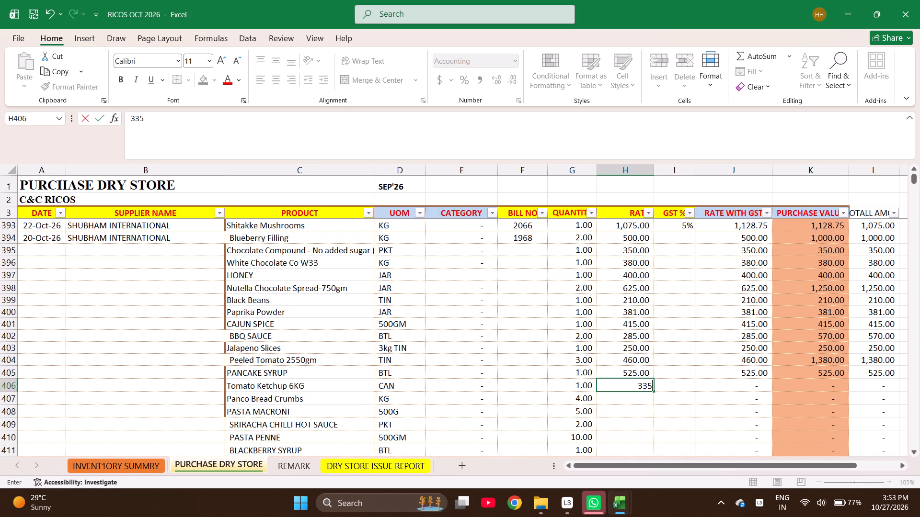
pyautogui.press('Return')
pyautogui.write('120')
pyautogui.press('Return')
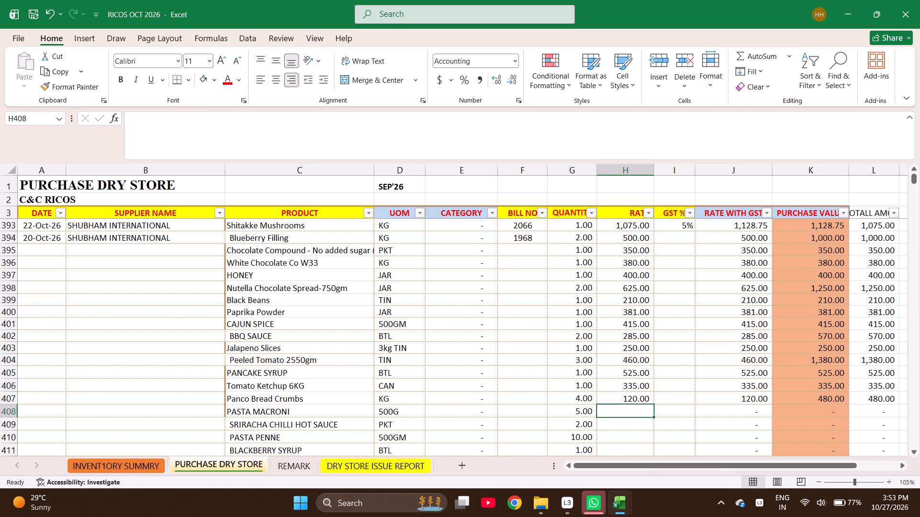
pyautogui.write('55')
pyautogui.press('Return')
pyautogui.write('189')
pyautogui.press('Return')
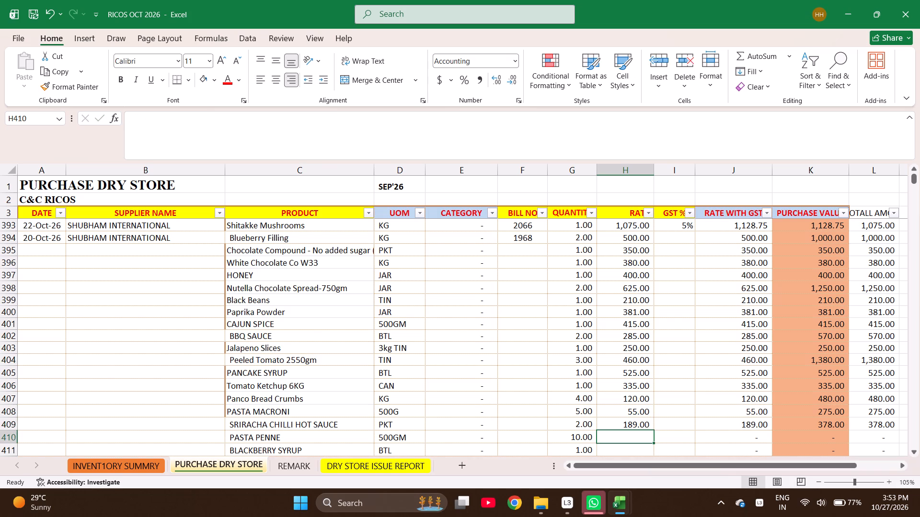
# Enter the rates 53, 530, 410 and 565 for rows 410 to 413, PASTA PENNE through Tiramisu Syrup.
pyautogui.write('53')
pyautogui.press('Return')
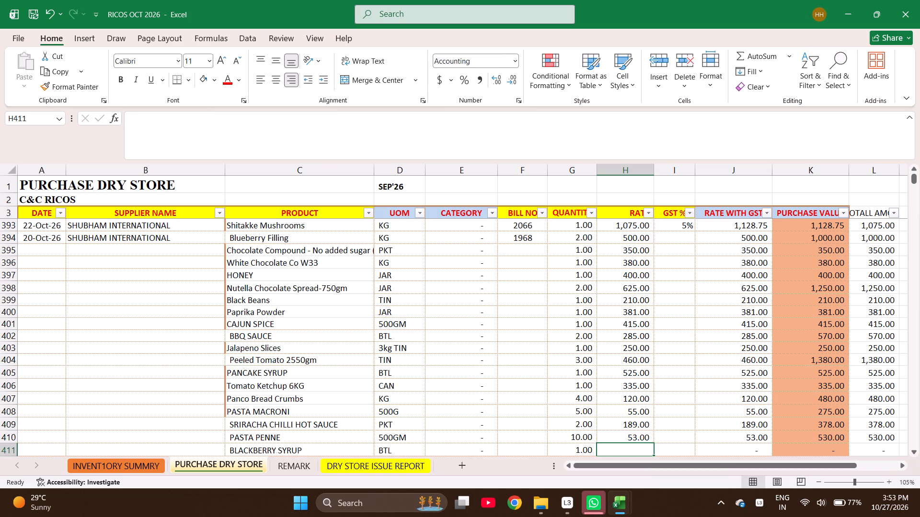
pyautogui.write('530')
pyautogui.press('Return')
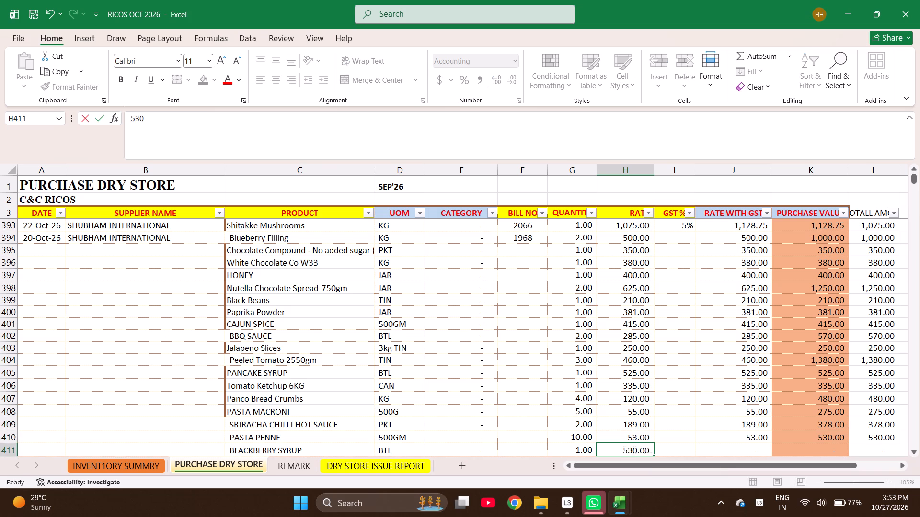
pyautogui.write('410')
pyautogui.press('Return')
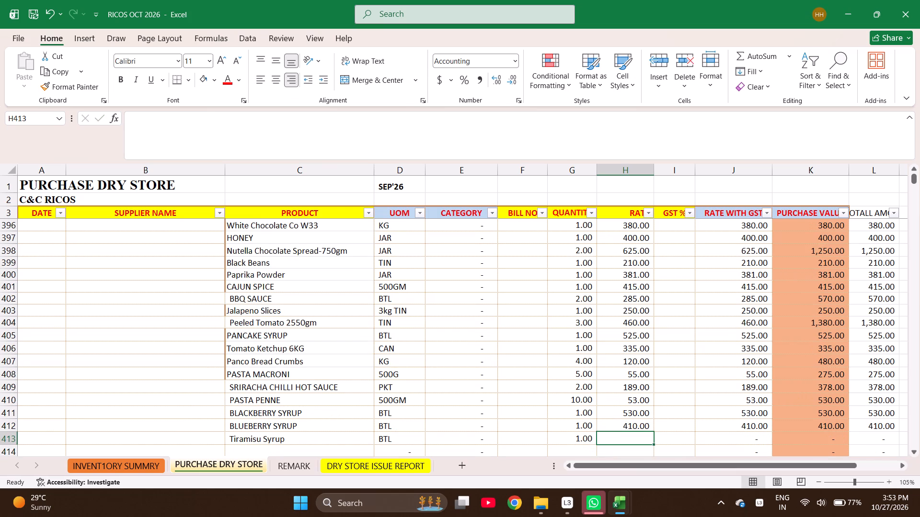
pyautogui.write('565')
pyautogui.press('Right')
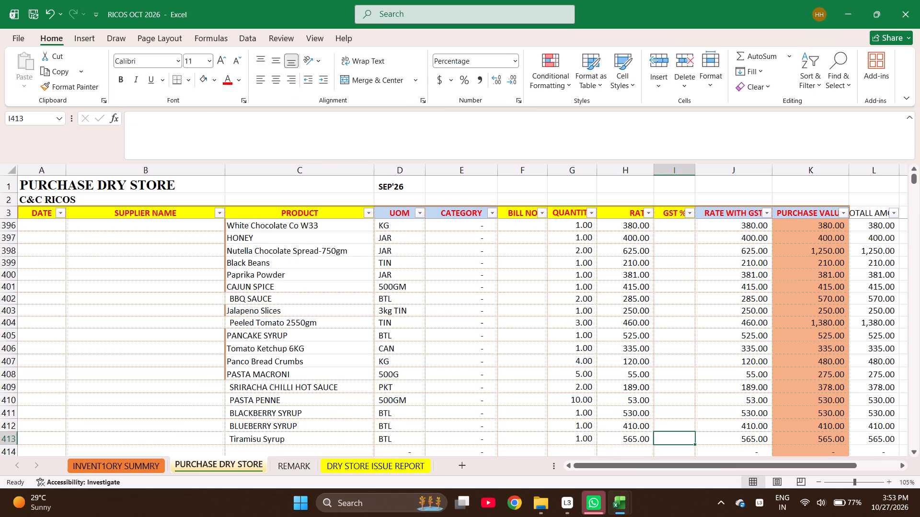
# Fill the 5% GST rate from row 393 down through row 413, covering every item of bill 1968.
pyautogui.hotkey('ctrl', 'Up')
pyautogui.press('Down')
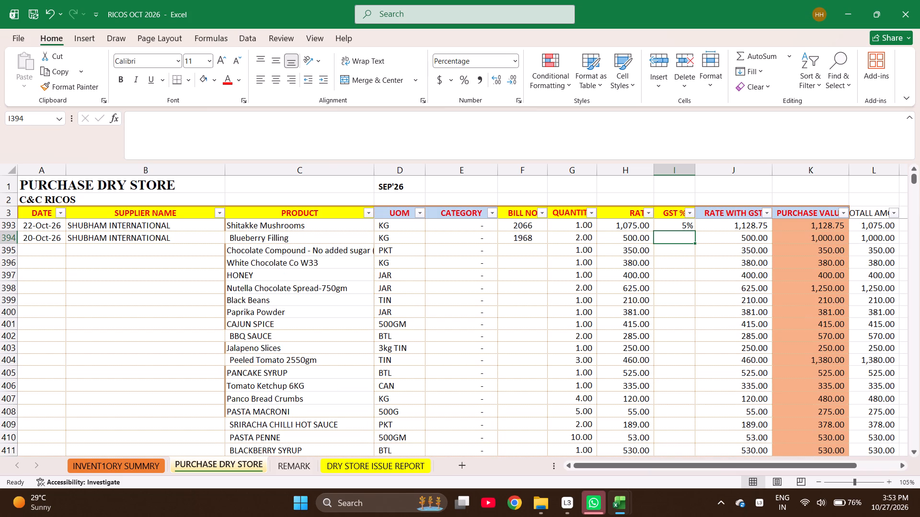
pyautogui.press('Up')
pyautogui.hotkey('shift', 'Down')
pyautogui.hotkey('shift', 'Down')
pyautogui.hotkey('shift', 'Down')
pyautogui.hotkey('shift', 'Down')
pyautogui.hotkey('shift', 'Down')
pyautogui.hotkey('shift', 'Down')
pyautogui.hotkey('shift', 'Down')
pyautogui.hotkey('shift', 'Down')
pyautogui.hotkey('shift', 'Down')
pyautogui.hotkey('shift', 'Down')
pyautogui.hotkey('shift', 'Down')
pyautogui.hotkey('shift', 'Down')
pyautogui.hotkey('shift', 'Down')
pyautogui.hotkey('shift', 'Down')
pyautogui.hotkey('shift', 'Down')
pyautogui.hotkey('shift', 'Down')
pyautogui.hotkey('shift', 'Down')
pyautogui.hotkey('shift', 'Down')
pyautogui.hotkey('shift', 'Down')
pyautogui.hotkey('shift', 'Down')
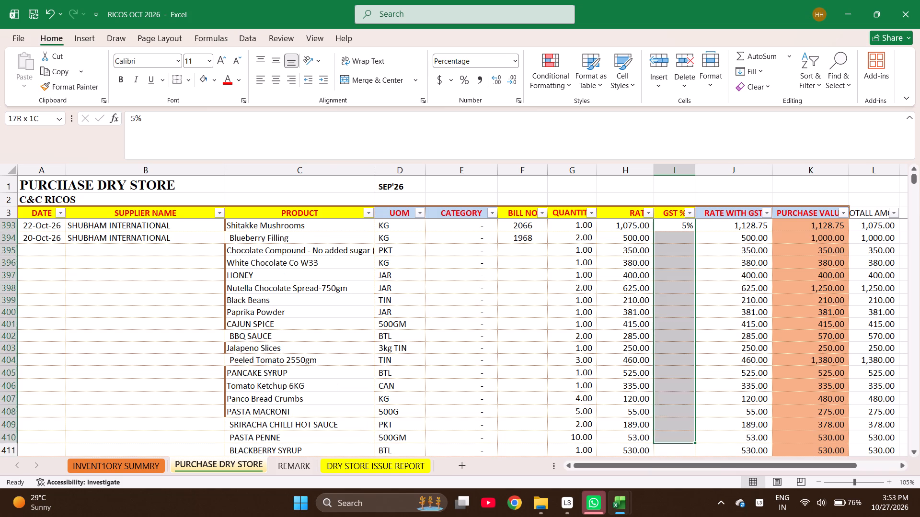
pyautogui.hotkey('shift', 'Up')
pyautogui.hotkey('shift', 'Down')
pyautogui.hotkey('ctrl', 'd')
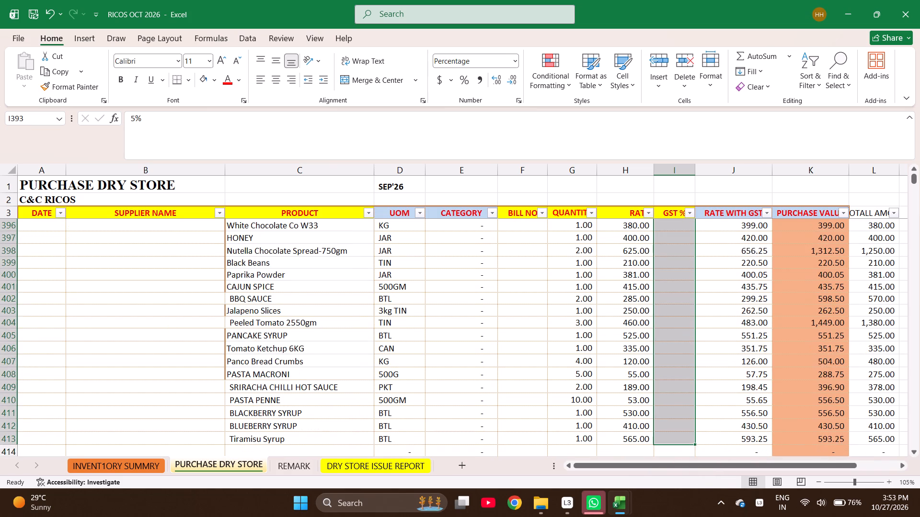
# Fill the date 20-Oct-26 and supplier SHUBHAM INTERNATIONAL from row 394 down through row 413.
pyautogui.hotkey('ctrl', 'Left')
pyautogui.press('Left')
pyautogui.press('Left')
pyautogui.press('Left')
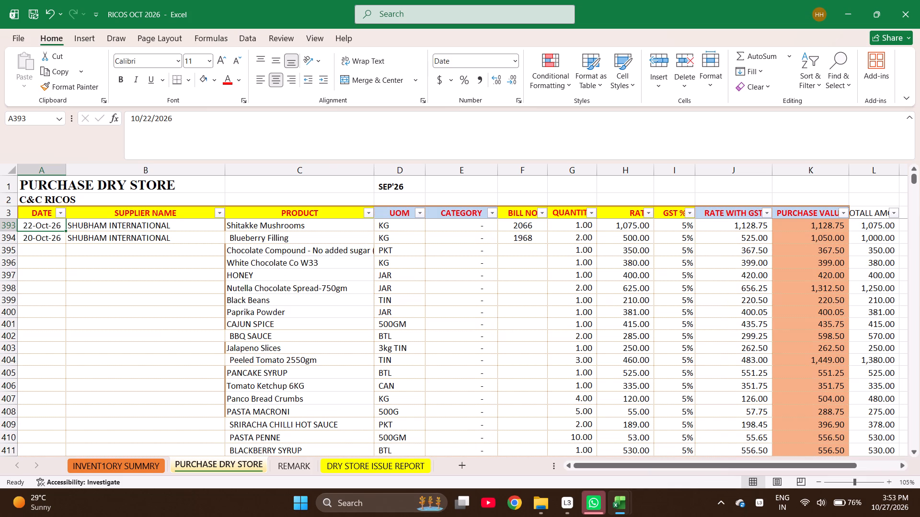
pyautogui.press('Down')
pyautogui.hotkey('shift', 'Right')
pyautogui.hotkey('shift', 'Down')
pyautogui.hotkey('shift', 'Down')
pyautogui.hotkey('shift', 'Down')
pyautogui.hotkey('shift', 'Down')
pyautogui.hotkey('shift', 'Down')
pyautogui.hotkey('shift', 'Down')
pyautogui.hotkey('shift', 'Down')
pyautogui.hotkey('shift', 'Down')
pyautogui.hotkey('shift', 'Down')
pyautogui.hotkey('shift', 'Down')
pyautogui.hotkey('shift', 'Down')
pyautogui.hotkey('shift', 'Down')
pyautogui.hotkey('shift', 'Down')
pyautogui.hotkey('shift', 'Down')
pyautogui.hotkey('shift', 'Down')
pyautogui.hotkey('shift', 'Down')
pyautogui.hotkey('shift', 'Down')
pyautogui.hotkey('shift', 'Down')
pyautogui.hotkey('shift', 'Down')
pyautogui.hotkey('shift', 'Down')
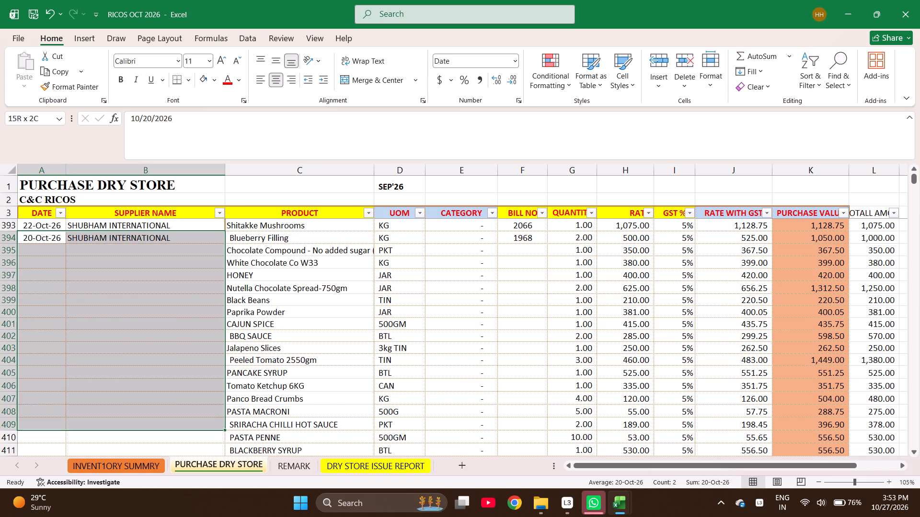
pyautogui.hotkey('shift', 'Up')
pyautogui.hotkey('ctrl', 'd')
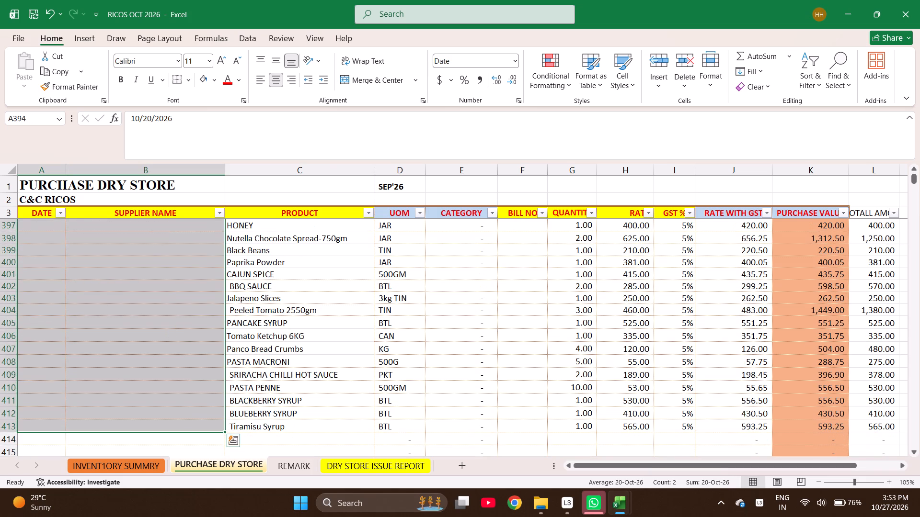
# Fill bill number 1968 from the Blueberry Filling row down through the Tiramisu Syrup row 413.
pyautogui.press('Down')
pyautogui.hotkey('ctrl', 'Right')
pyautogui.press('Right')
pyautogui.press('Up')
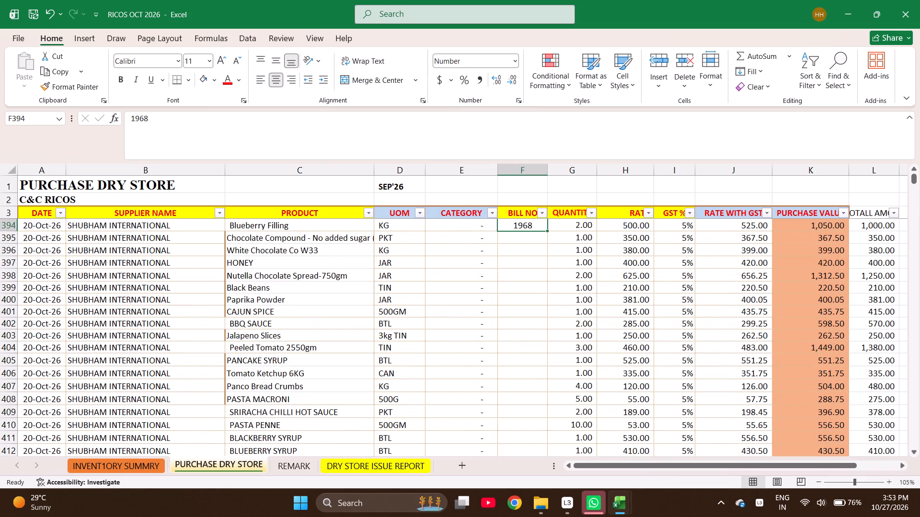
pyautogui.hotkey('shift', 'Down')
pyautogui.hotkey('shift', 'Down')
pyautogui.hotkey('shift', 'Down')
pyautogui.hotkey('shift', 'Down')
pyautogui.hotkey('shift', 'Down')
pyautogui.hotkey('shift', 'Down')
pyautogui.hotkey('shift', 'Down')
pyautogui.hotkey('shift', 'Down')
pyautogui.hotkey('shift', 'Down')
pyautogui.hotkey('shift', 'Down')
pyautogui.hotkey('shift', 'Down')
pyautogui.hotkey('shift', 'Down')
pyautogui.hotkey('shift', 'Down')
pyautogui.hotkey('shift', 'Down')
pyautogui.hotkey('shift', 'Down')
pyautogui.hotkey('shift', 'Down')
pyautogui.hotkey('shift', 'Down')
pyautogui.hotkey('shift', 'Down')
pyautogui.hotkey('shift', 'Down')
pyautogui.hotkey('shift', 'Down')
pyautogui.hotkey('shift', 'Up')
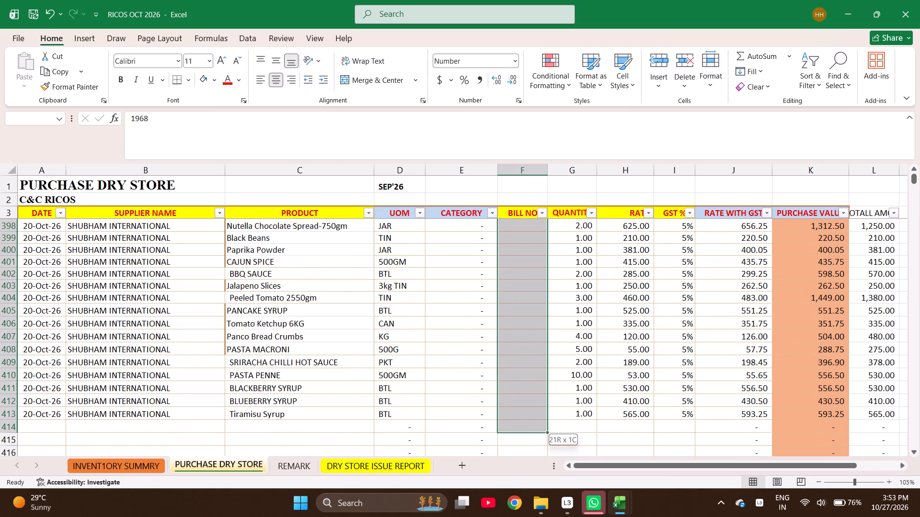
pyautogui.hotkey('shift', 'Up')
pyautogui.hotkey('ctrl', 'd')
# Check the sum of the purchase values in rows 394 to 413 for bill 1968.
pyautogui.press('Right')
pyautogui.press('Right')
pyautogui.press('Right')
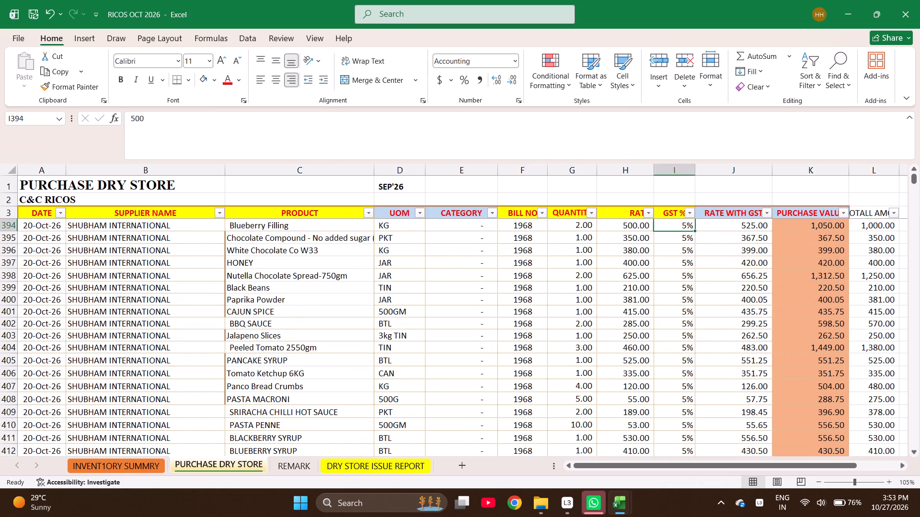
pyautogui.press('Right')
pyautogui.press('Right')
pyautogui.hotkey('shift', 'Down')
pyautogui.hotkey('shift', 'Down')
pyautogui.hotkey('shift', 'Down')
pyautogui.hotkey('shift', 'Down')
pyautogui.hotkey('shift', 'Down')
pyautogui.hotkey('shift', 'Down')
pyautogui.hotkey('shift', 'Down')
pyautogui.hotkey('shift', 'Down')
pyautogui.hotkey('shift', 'Down')
pyautogui.hotkey('shift', 'Down')
pyautogui.hotkey('shift', 'Down')
pyautogui.hotkey('shift', 'Down')
pyautogui.hotkey('shift', 'Down')
pyautogui.hotkey('shift', 'Down')
pyautogui.hotkey('shift', 'Down')
pyautogui.hotkey('shift', 'Down')
pyautogui.hotkey('shift', 'Down')
pyautogui.hotkey('shift', 'Down')
pyautogui.hotkey('shift', 'Down')
pyautogui.hotkey('shift', 'Down')
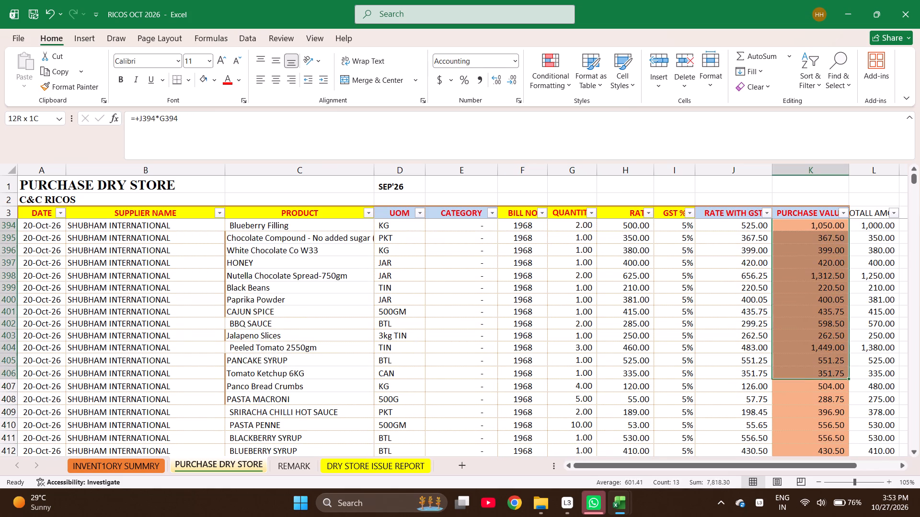
pyautogui.hotkey('shift', 'Up')
pyautogui.hotkey('shift', 'Up')
pyautogui.hotkey('shift', 'Up')
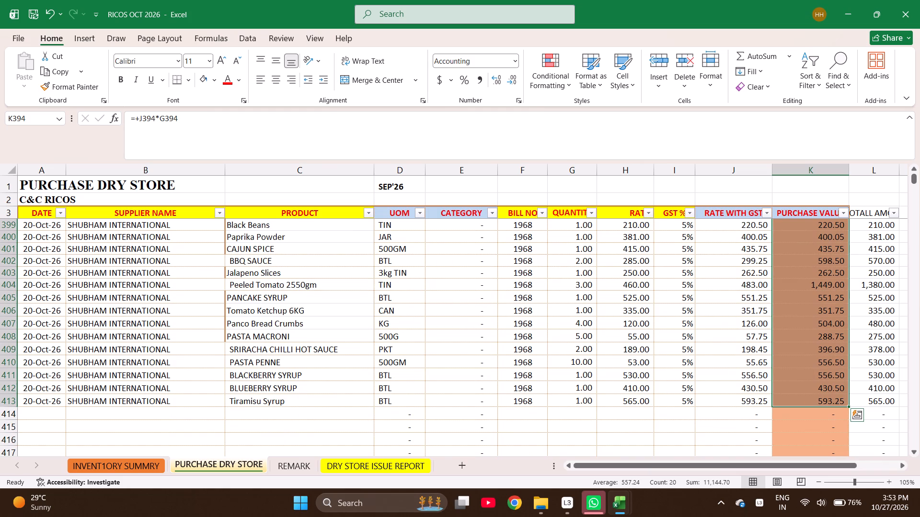
# Start the next bill entry in row 414 with the date 10-19-2026 and the supplier SHUBHAM INTERNATIONAL copied from the row above.
pyautogui.hotkey('ctrl', 'Left')
pyautogui.hotkey('ctrl', 'Left')
pyautogui.hotkey('ctrl', 'Left')
pyautogui.hotkey('ctrl', 'Left')
pyautogui.hotkey('ctrl', 'Left')
pyautogui.hotkey('ctrl', 'Left')
pyautogui.hotkey('ctrl', 'Left')
pyautogui.hotkey('ctrl', 'Left')
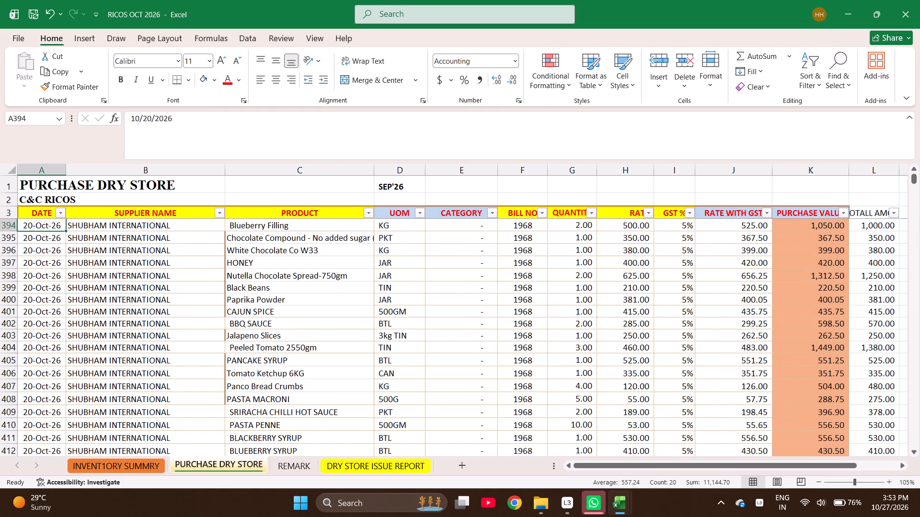
pyautogui.hotkey('ctrl', 'Down')
pyautogui.press('Down')
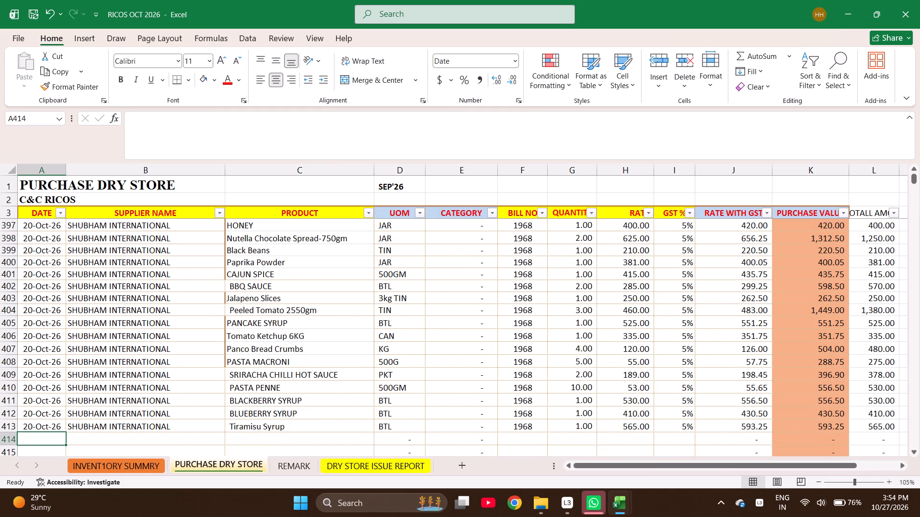
pyautogui.write('10-19-2026')
pyautogui.press('Right')
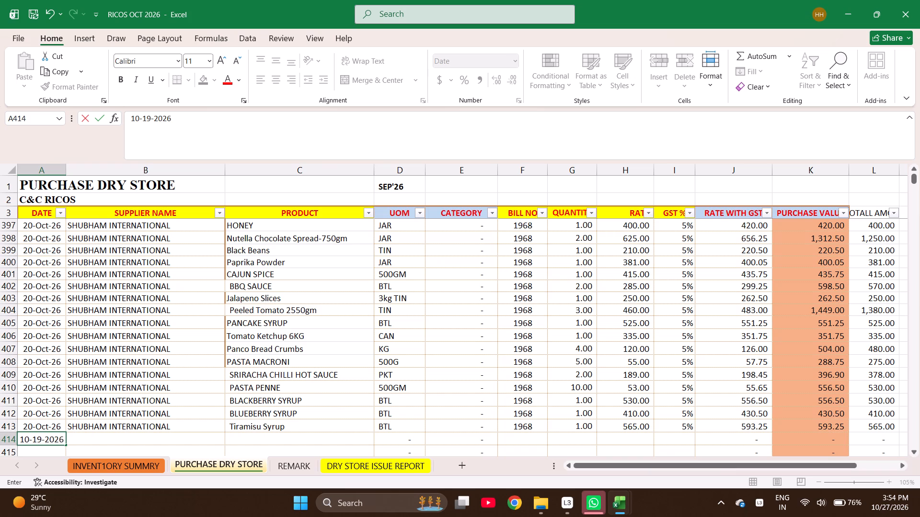
pyautogui.hotkey('ctrl', 'd')
pyautogui.press('Right')
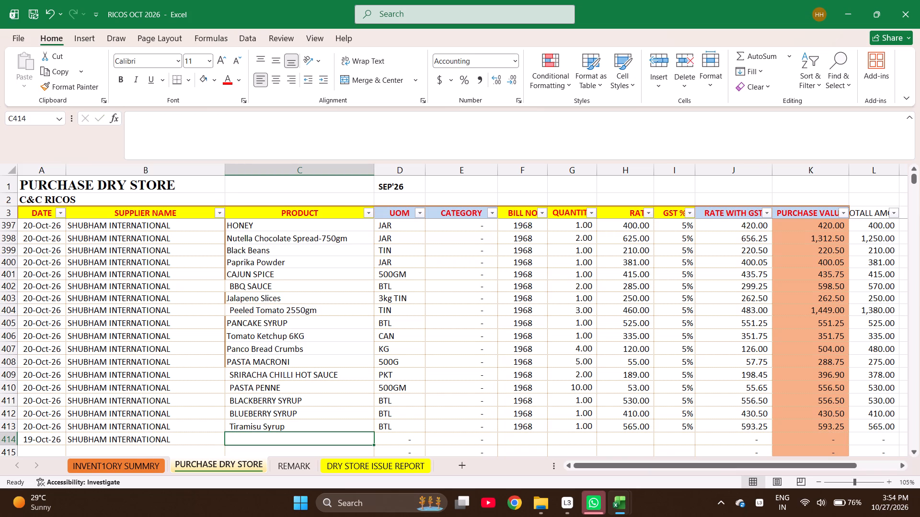
# In the inventory summary sheet, search for OREG and set the unit of Oregano Dry to KG.
pyautogui.hotkey('ctrl', 'pageup')
pyautogui.hotkey('ctrl', 'f')
pyautogui.write('OREG')
pyautogui.press('Return')
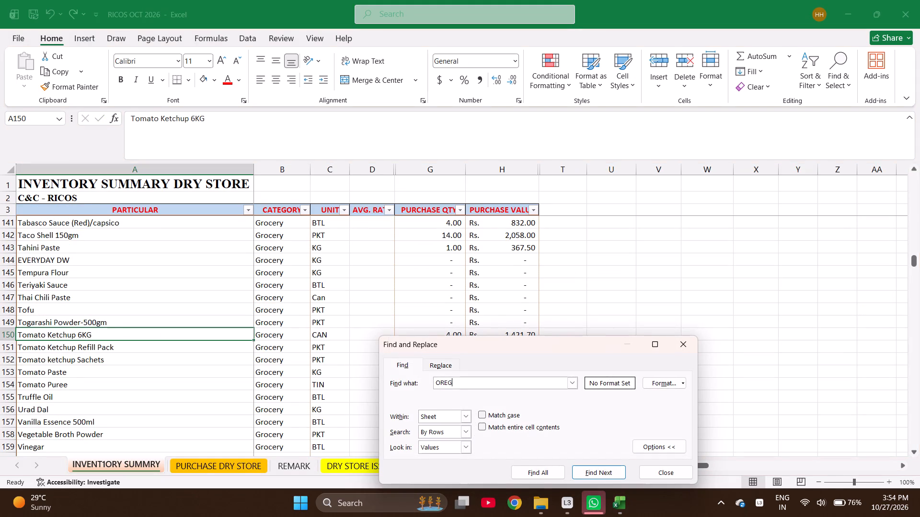
pyautogui.press('Escape')
pyautogui.press('Down')
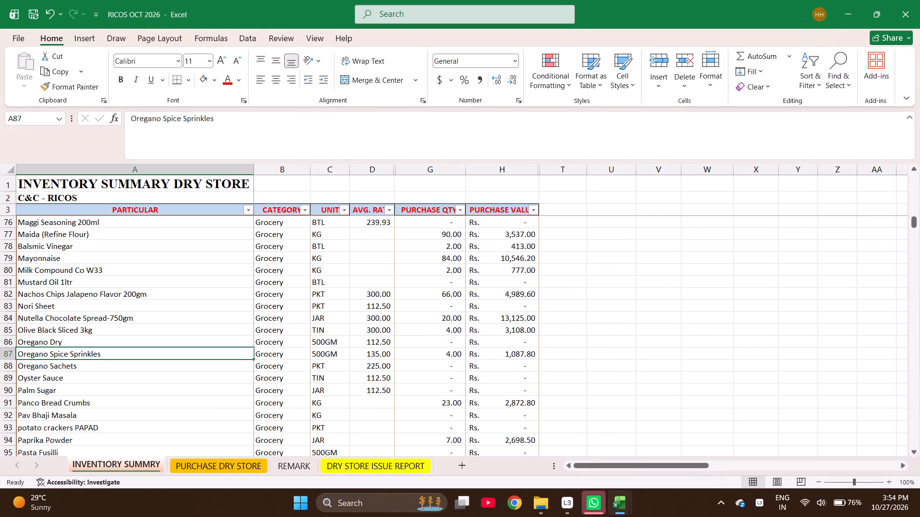
pyautogui.press('Up')
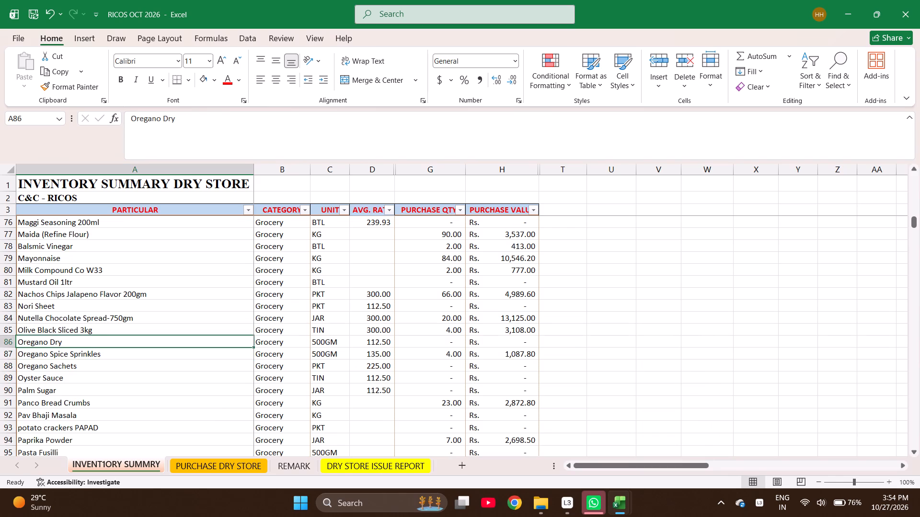
pyautogui.press('Right')
pyautogui.press('Right')
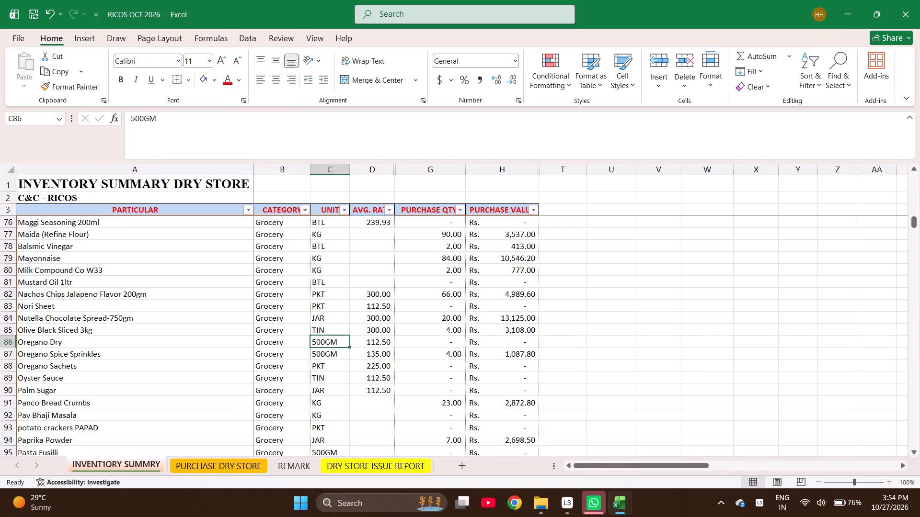
pyautogui.write('KG')
pyautogui.press('Return')
pyautogui.press('Up')
# Copy the Oregano Dry name from the inventory summary into the product cell of row 414 in the purchase sheet.
pyautogui.press('Left')
pyautogui.press('Left')
pyautogui.hotkey('ctrl', 'c')
pyautogui.hotkey('ctrl', 'pagedown')
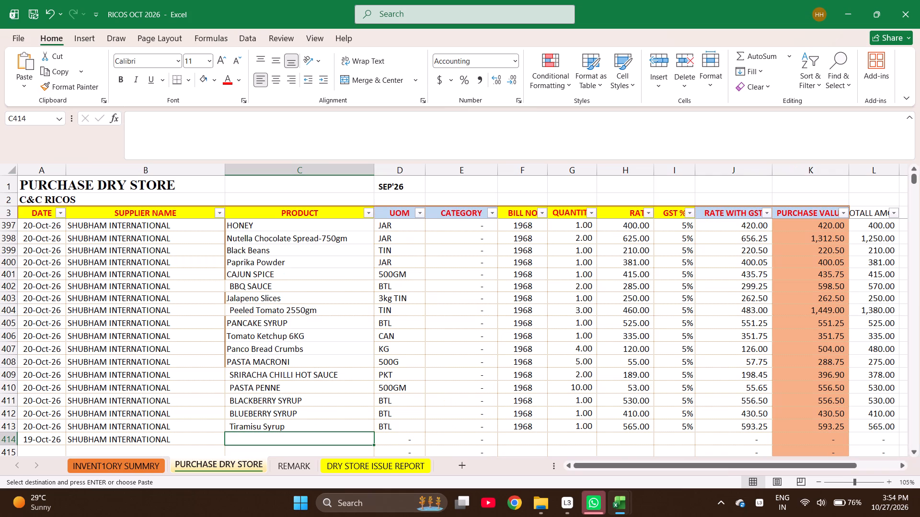
pyautogui.press('Return')
pyautogui.press('Down')
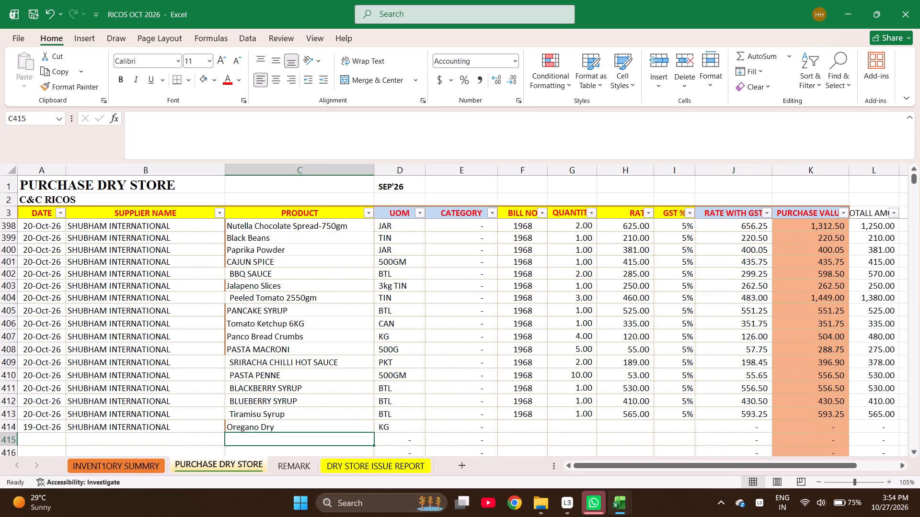
# Search the inventory summary for FLAK and copy Chili Flakes into the product cell of purchase row 415.
pyautogui.hotkey('ctrl', 'pageup')
pyautogui.hotkey('ctrl', 'f')
pyautogui.write('FLAK')
pyautogui.press('Return')
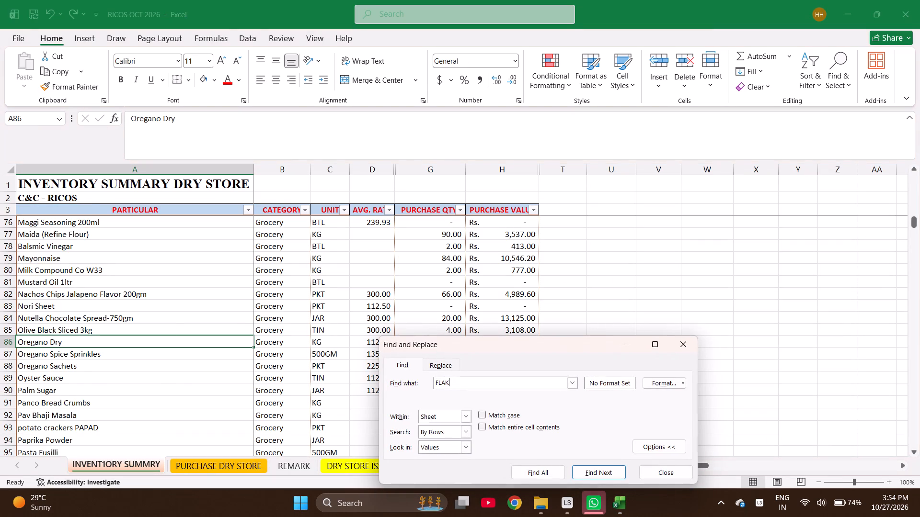
pyautogui.press('Escape')
pyautogui.hotkey('ctrl', 'c')
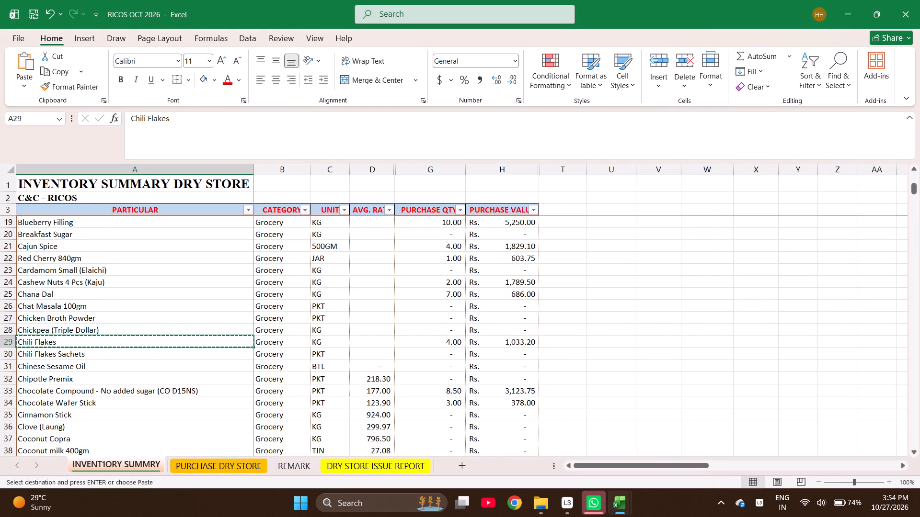
pyautogui.hotkey('ctrl', 'pagedown')
pyautogui.press('Return')
pyautogui.press('Down')
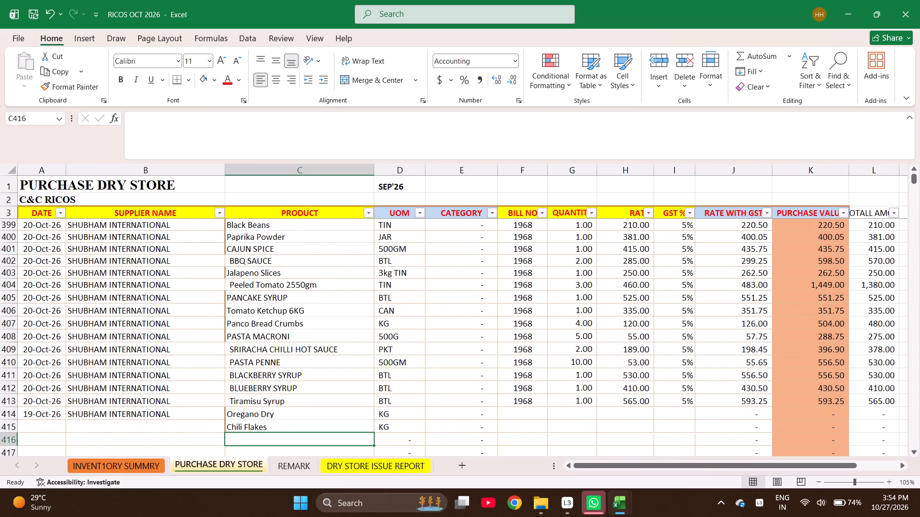
# Enter the products PANCAKE SYRUP, BBQ SAUCE and CHIPOTLE DIP in rows 416 to 418.
pyautogui.write('PANCAK')
pyautogui.press('Return')
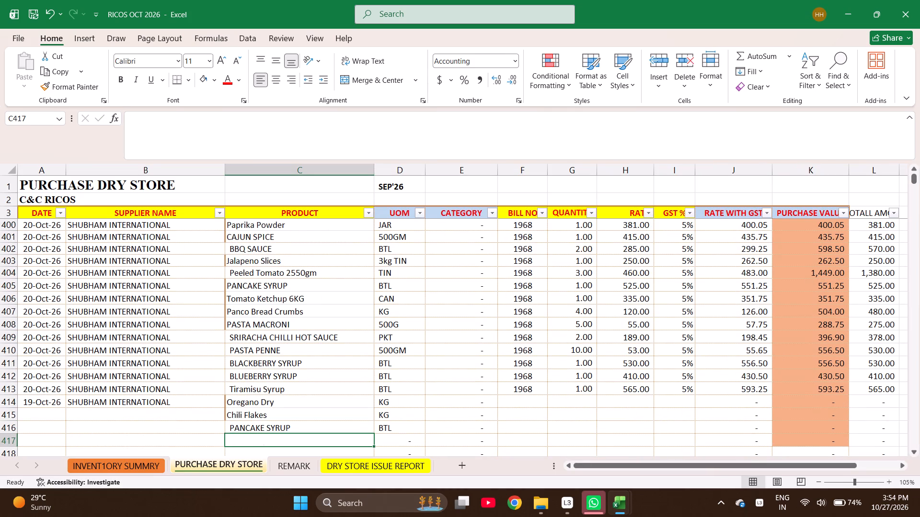
pyautogui.write('BB')
pyautogui.press('Return')
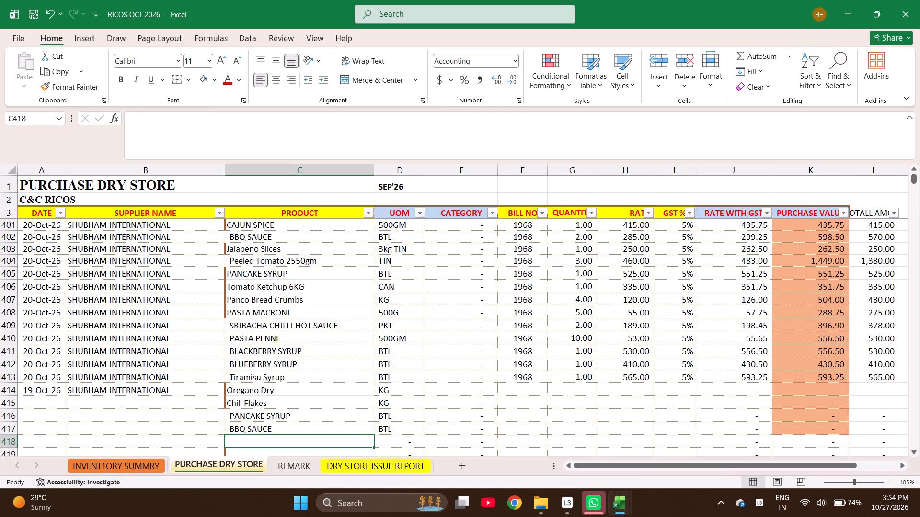
pyautogui.write('CHIPO')
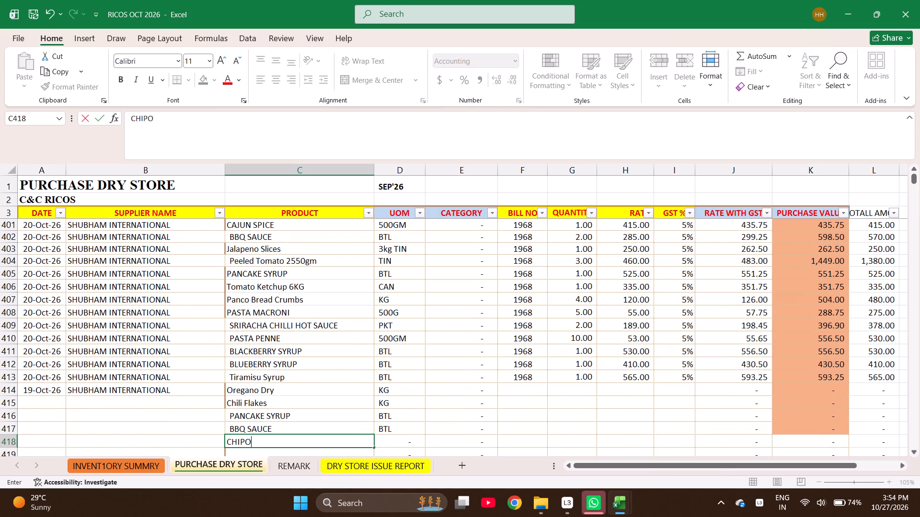
pyautogui.write('TLE S')
pyautogui.press('BackSpace')
pyautogui.write('DI')
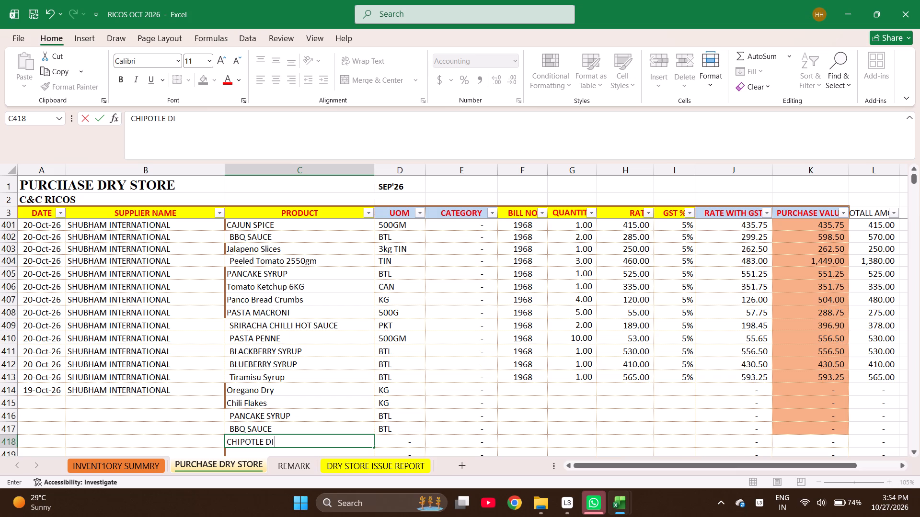
pyautogui.press('p')
pyautogui.press('Return')
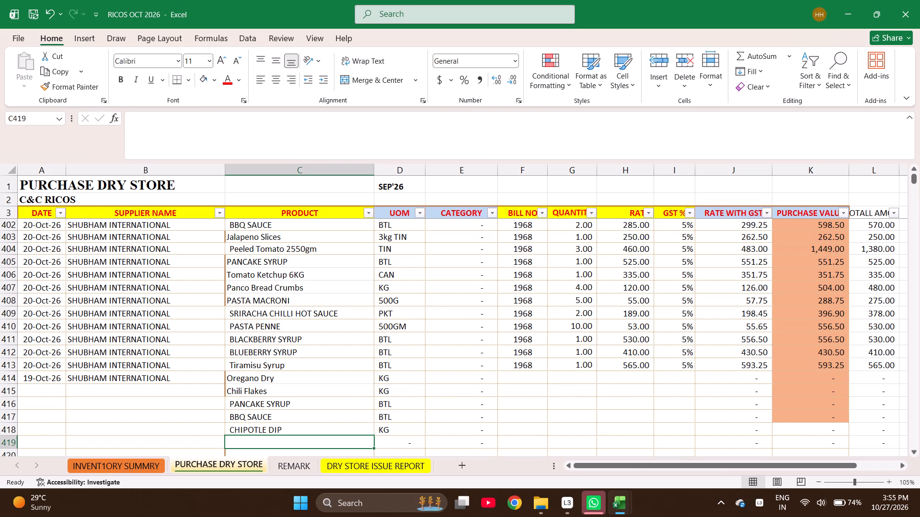
# Enter the products TANDORI MAYO and DIJON MUSTARD in rows 419 and 420.
pyautogui.press('Down')
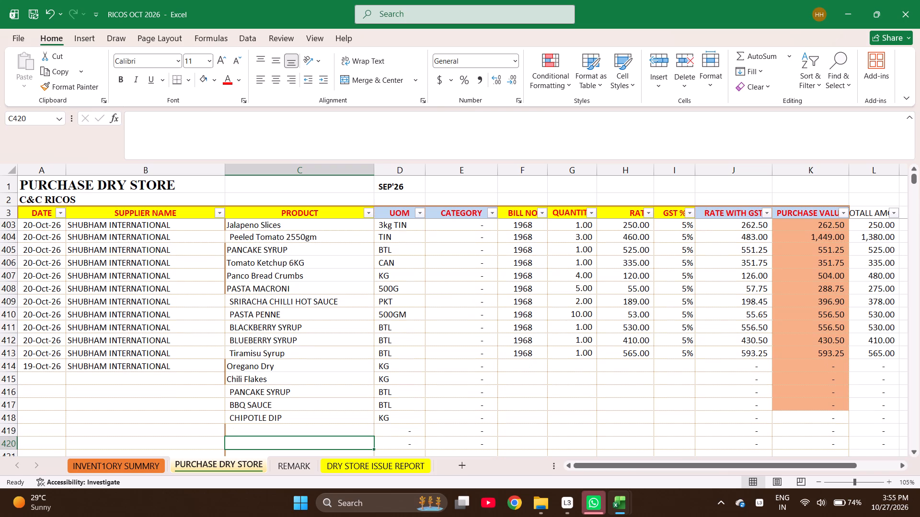
pyautogui.press('Up')
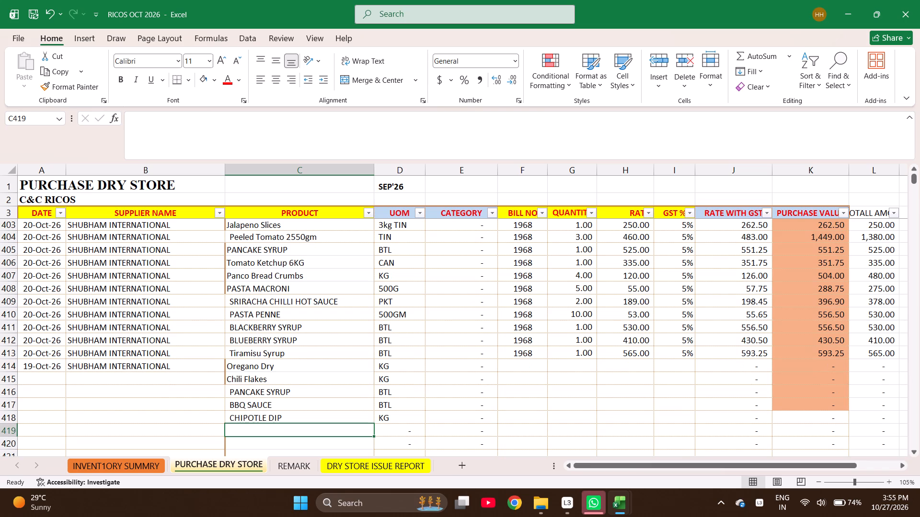
pyautogui.write('TANDORI A')
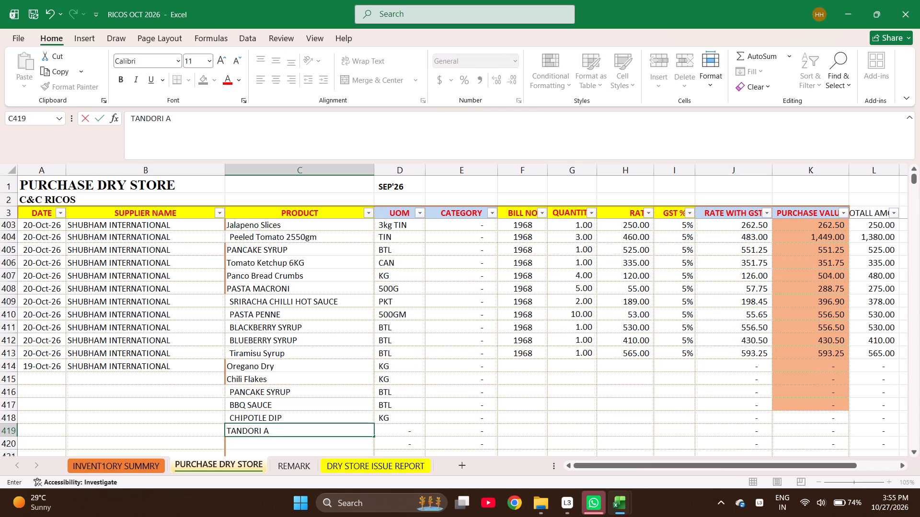
pyautogui.press('BackSpace')
pyautogui.write('MAYO')
pyautogui.press('Return')
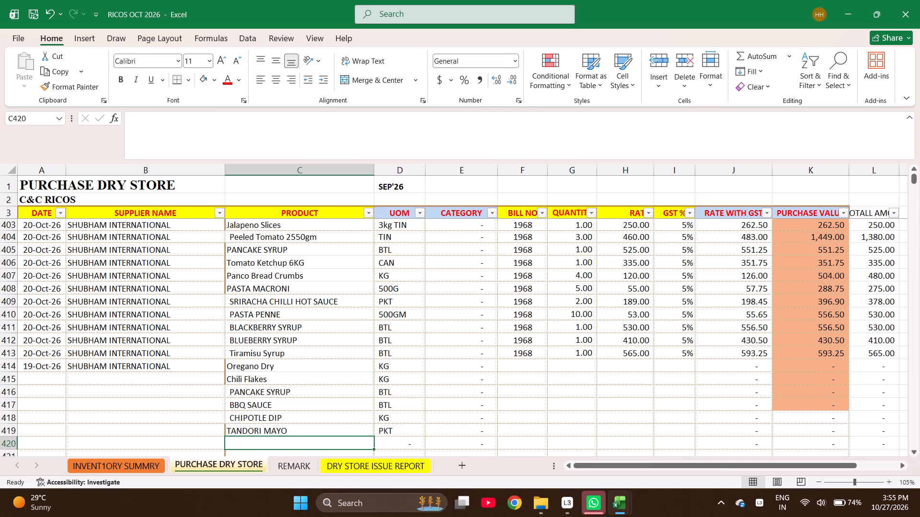
pyautogui.write('DU')
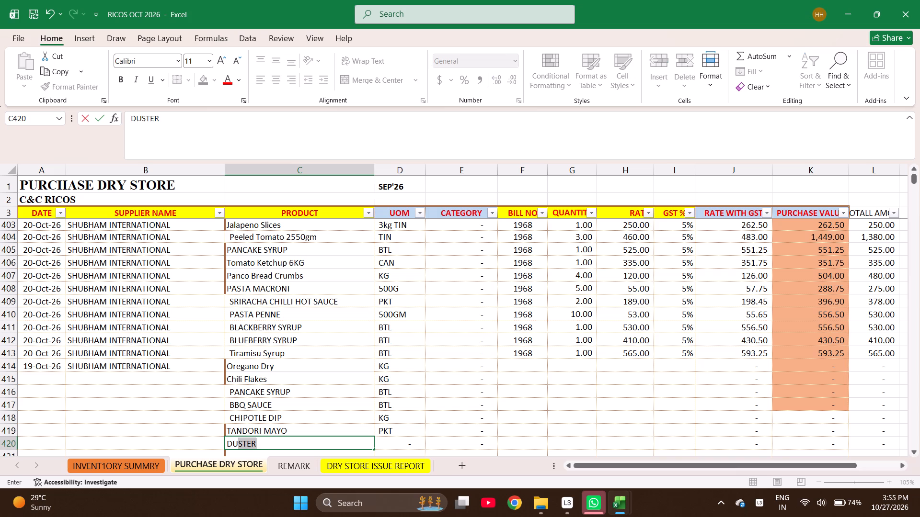
pyautogui.press('BackSpace')
pyautogui.press('BackSpace')
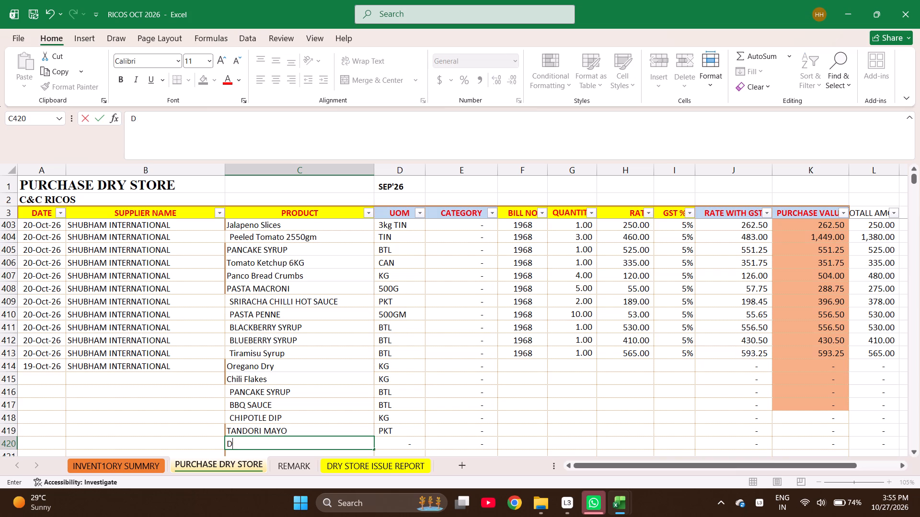
pyautogui.write('IJ')
pyautogui.write('ON MUSTARD')
pyautogui.press('Return')
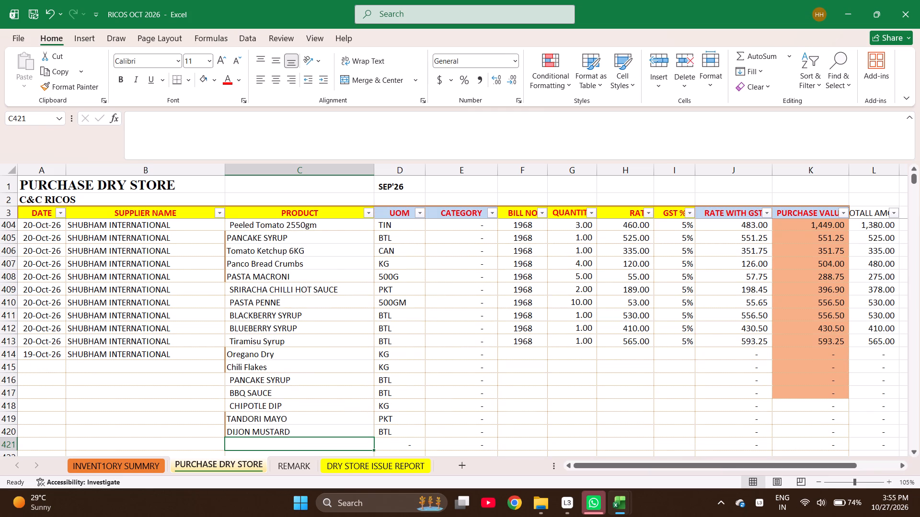
# Enter the products Jalapeno Slices and TAHINI PASTE in rows 421 and 422.
pyautogui.write('JALA\\')
pyautogui.press('Return')
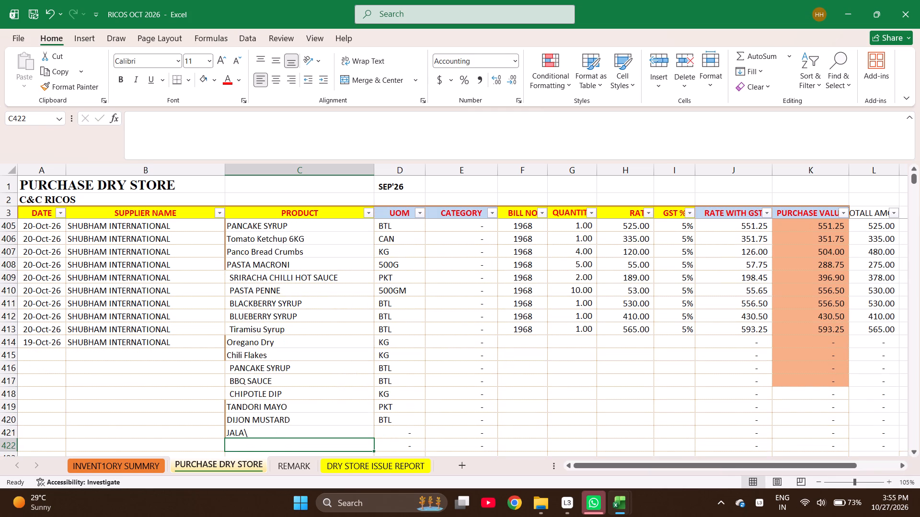
pyautogui.press('Up')
pyautogui.write('JAL')
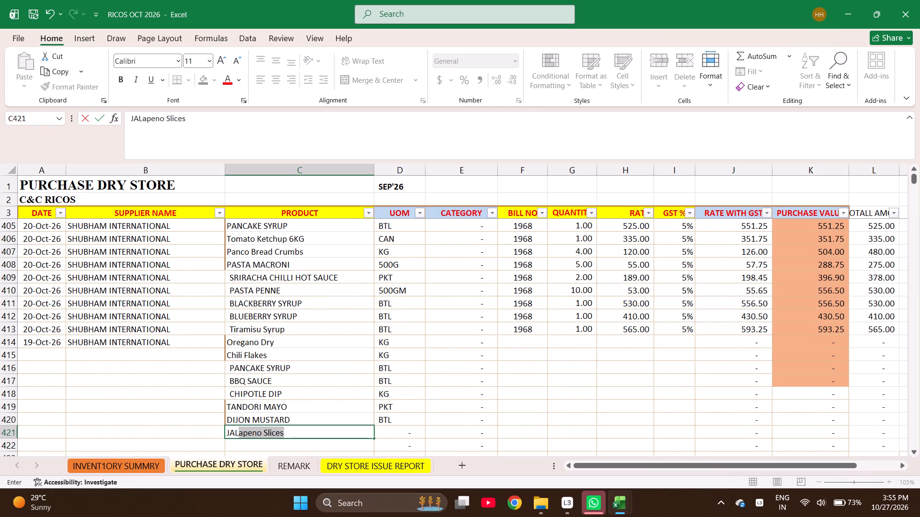
pyautogui.press('Return')
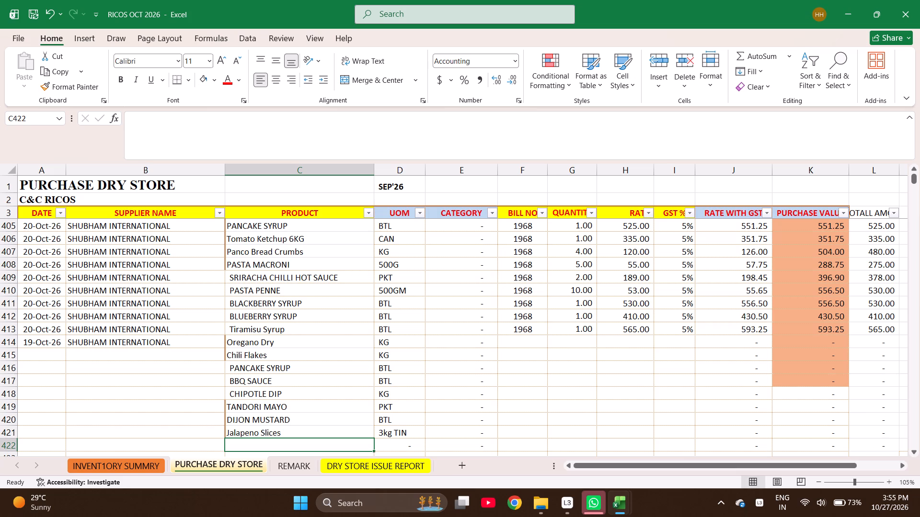
pyautogui.write('TA')
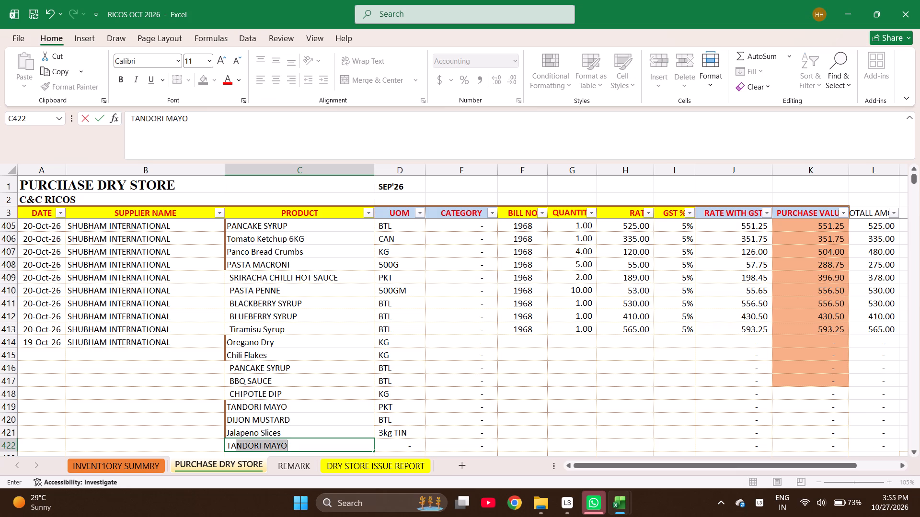
pyautogui.write('HINI PASTE')
pyautogui.press('Return')
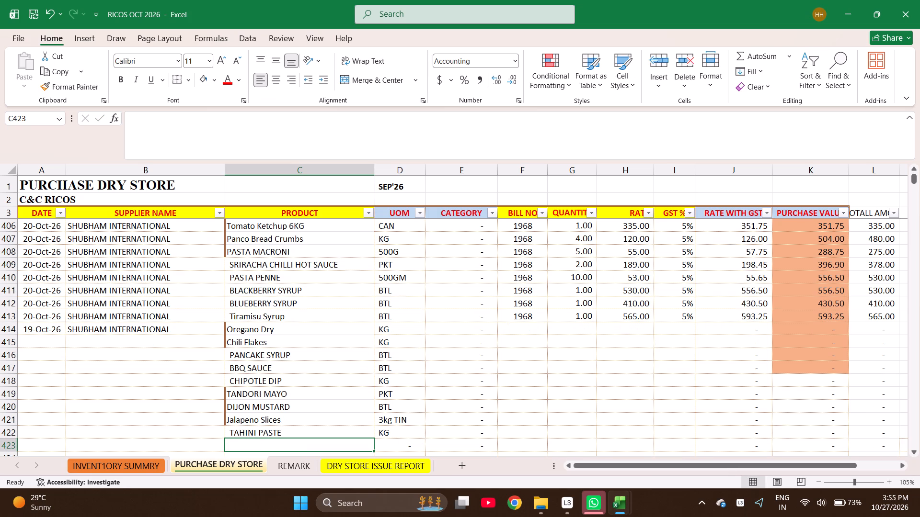
# Enter the products Black Beans, Mayonnaise and SRIRACHA CHILLI HOT SAUCE in rows 423 to 425.
pyautogui.press('n')
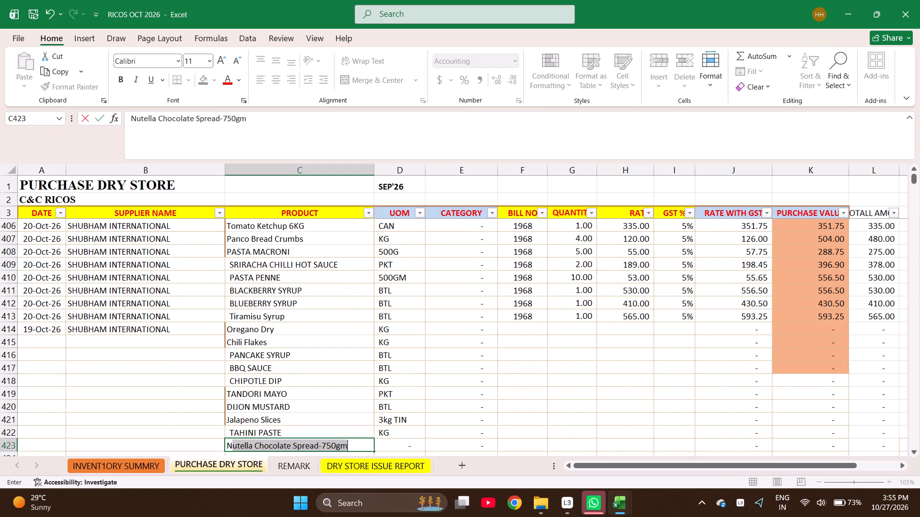
pyautogui.press('BackSpace')
pyautogui.press('BackSpace')
pyautogui.write('BLAK')
pyautogui.press('BackSpace')
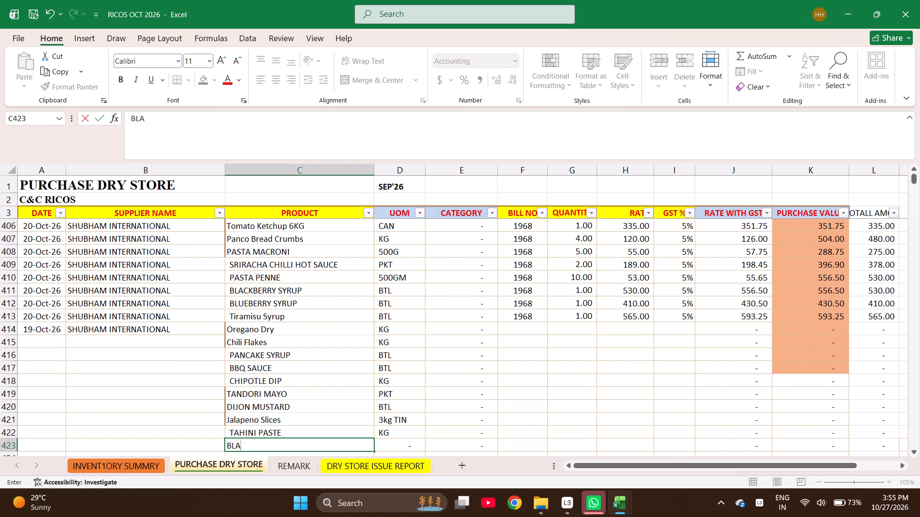
pyautogui.write('CK B')
pyautogui.press('Return')
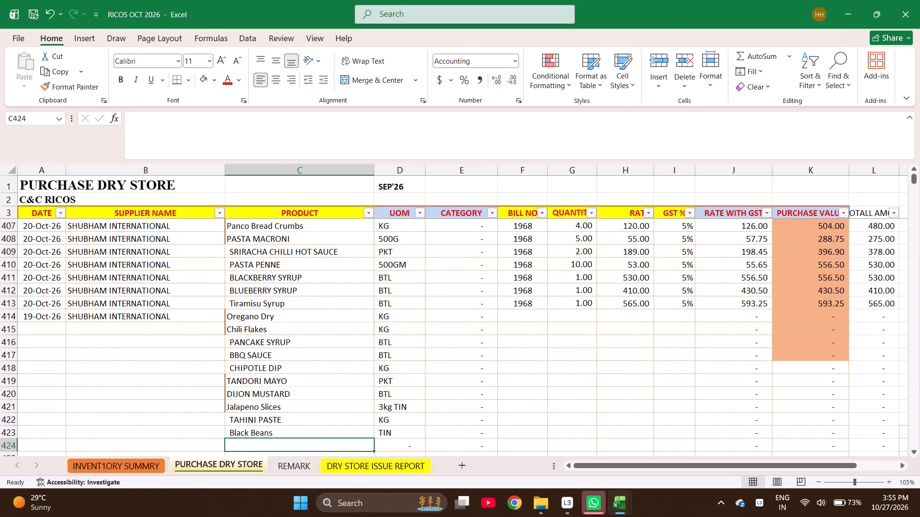
pyautogui.write('MAYON')
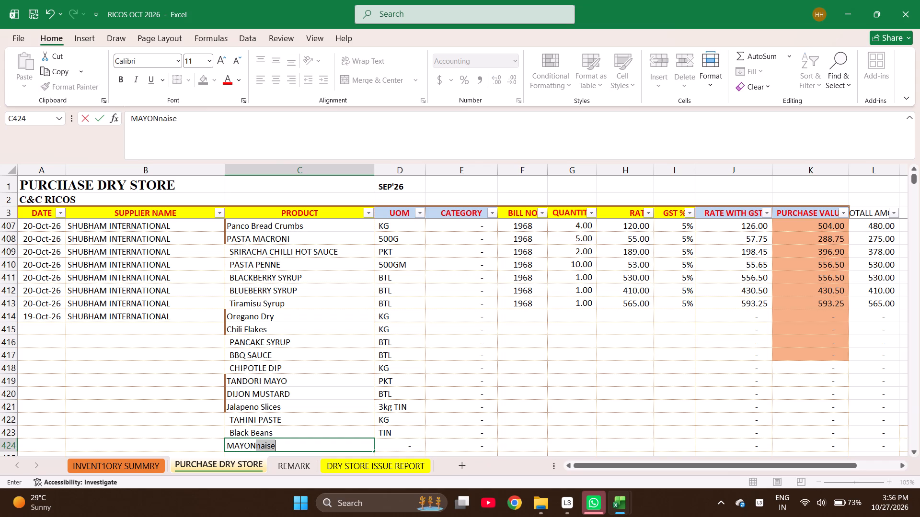
pyautogui.press('Return')
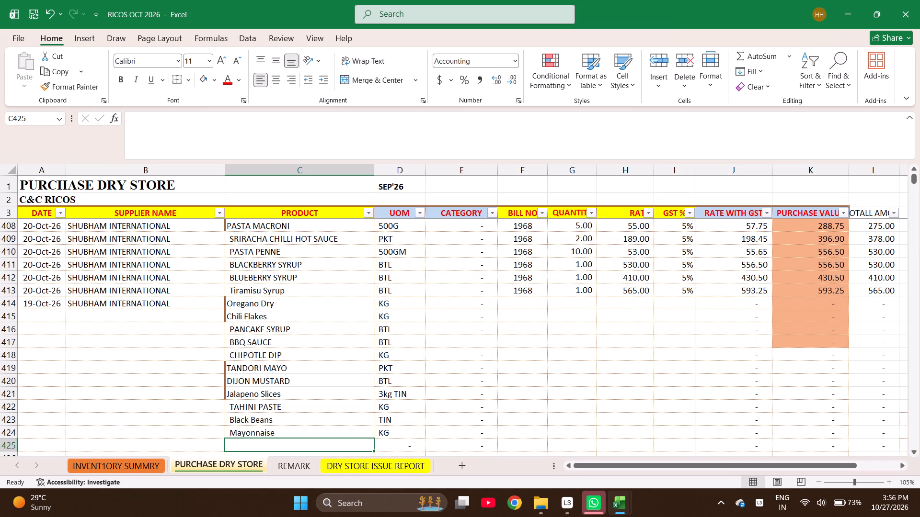
pyautogui.write('SR')
pyautogui.press('Return')
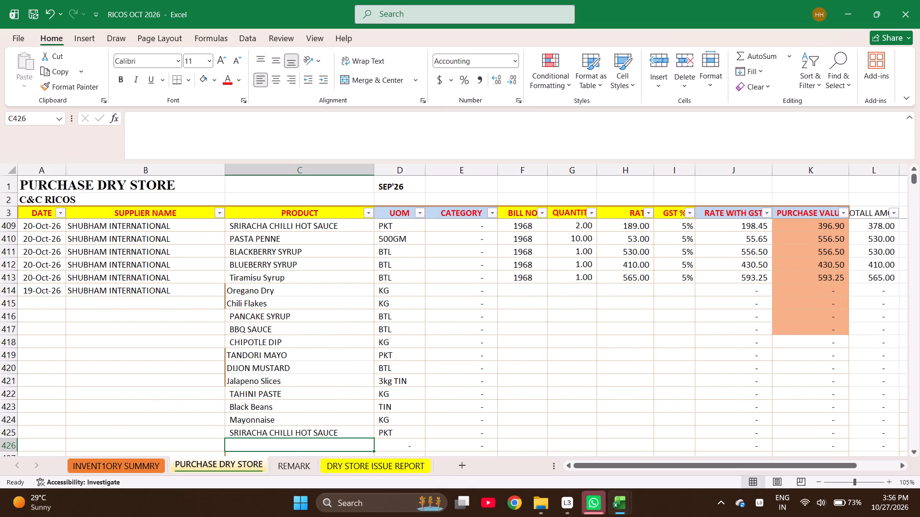
# Enter OLIVE BLACK SLICED as the product in row 426.
pyautogui.write('OLIVE BLACK')
pyautogui.press('space')
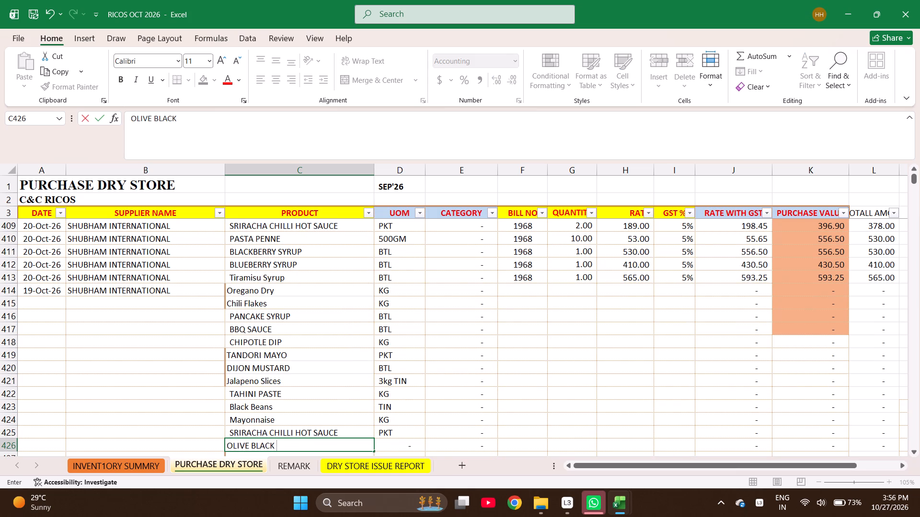
pyautogui.write('SLICED')
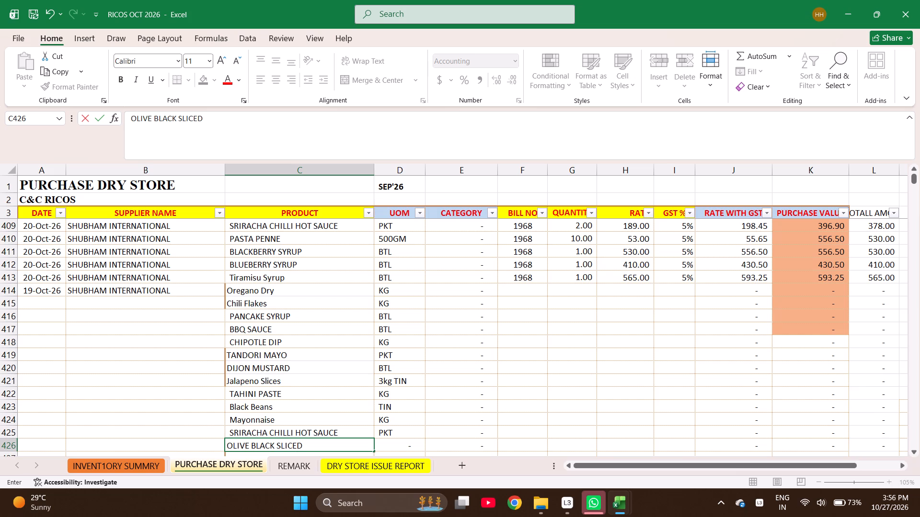
pyautogui.press('Return')
# Search the inventory summary for OLIVE and copy Olive Black Sliced 3kg into the product cell of purchase row 427.
pyautogui.hotkey('ctrl', 'pageup')
pyautogui.hotkey('ctrl', 'f')
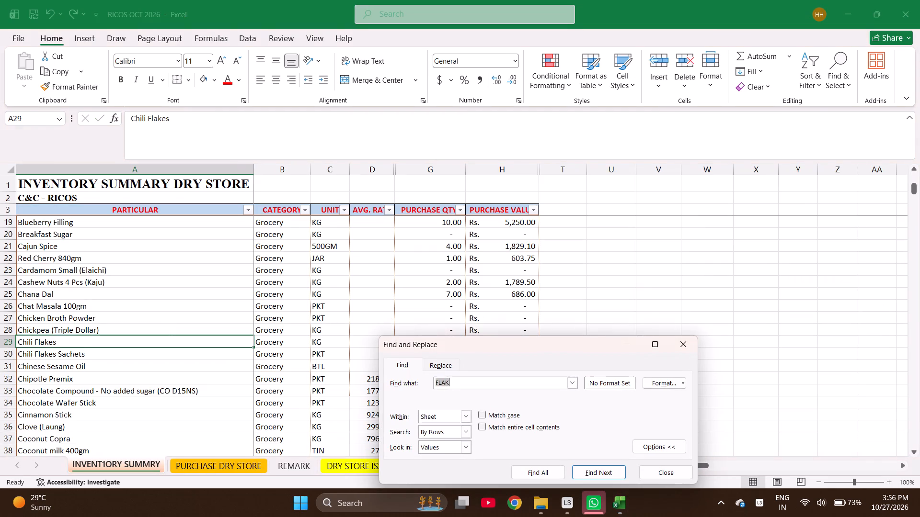
pyautogui.press('i')
pyautogui.press('BackSpace')
pyautogui.write('OLIVE')
pyautogui.press('Return')
pyautogui.press('Return')
pyautogui.press('Escape')
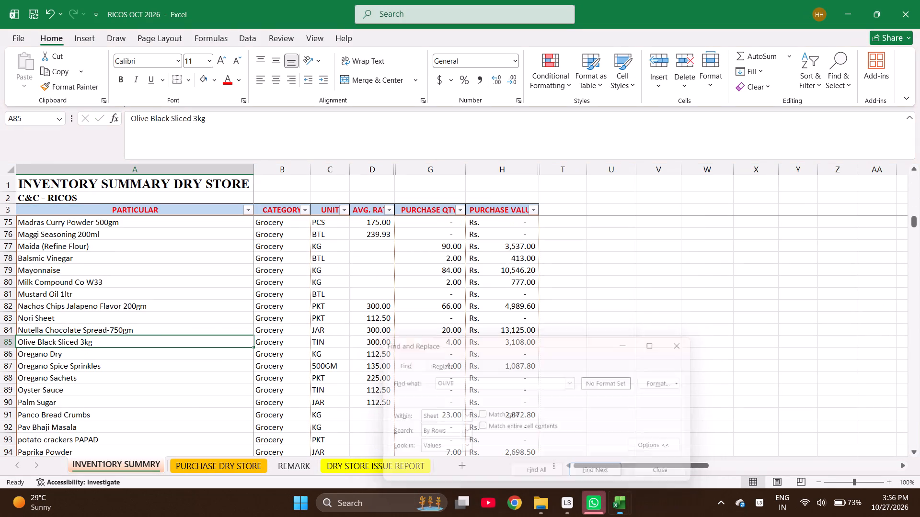
pyautogui.hotkey('ctrl', 'c')
pyautogui.hotkey('ctrl', 'pagedown')
pyautogui.press('Return')
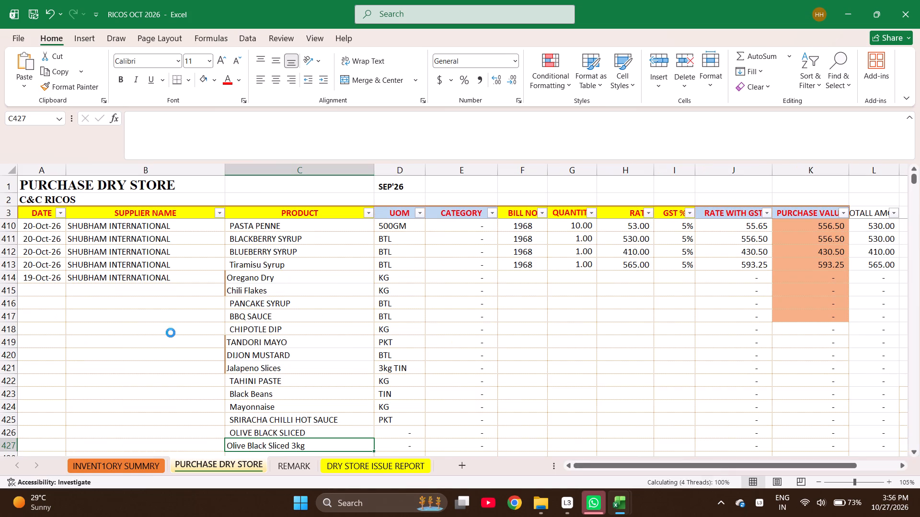
# Undo the paste in product cell C427 and put the copied Olive Black Sliced 3kg in row 426 instead.
pyautogui.hotkey('ctrl', 'z')
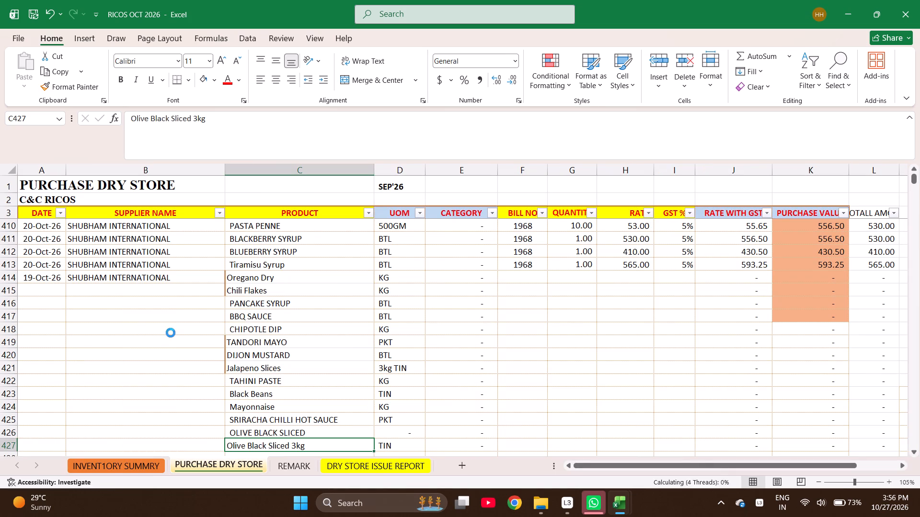
pyautogui.press('Up')
pyautogui.press('Return')
# Check how many products are listed for the 19 October SHUBHAM INTERNATIONAL bill, from row 414 down.
pyautogui.press('Down')
pyautogui.hotkey('shift', 'Up')
pyautogui.hotkey('shift', 'Up')
pyautogui.hotkey('shift', 'Up')
pyautogui.hotkey('shift', 'Up')
pyautogui.hotkey('shift', 'Up')
pyautogui.hotkey('shift', 'Up')
pyautogui.hotkey('shift', 'Up')
pyautogui.hotkey('shift', 'Up')
pyautogui.hotkey('shift', 'Up')
pyautogui.hotkey('shift', 'Up')
pyautogui.hotkey('shift', 'Up')
pyautogui.hotkey('shift', 'Up')
pyautogui.hotkey('shift', 'Up')
pyautogui.hotkey('shift', 'Up')
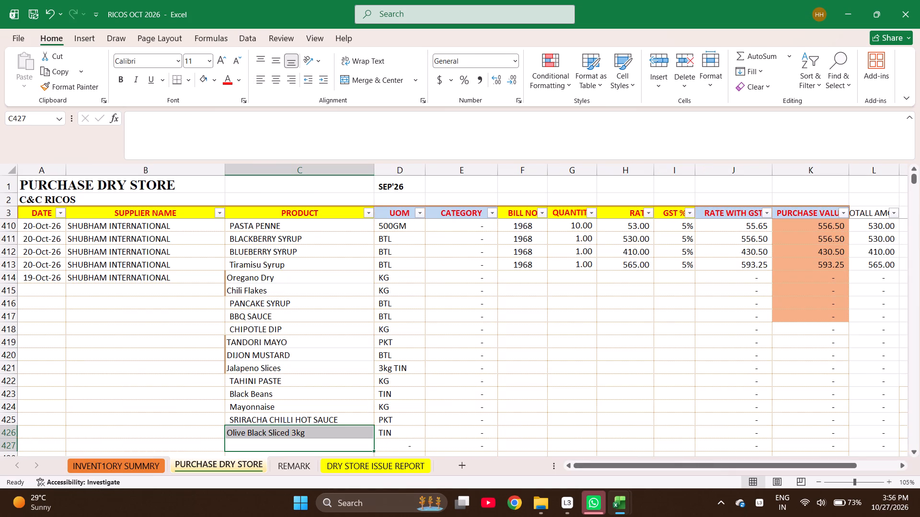
pyautogui.hotkey('shift', 'Up')
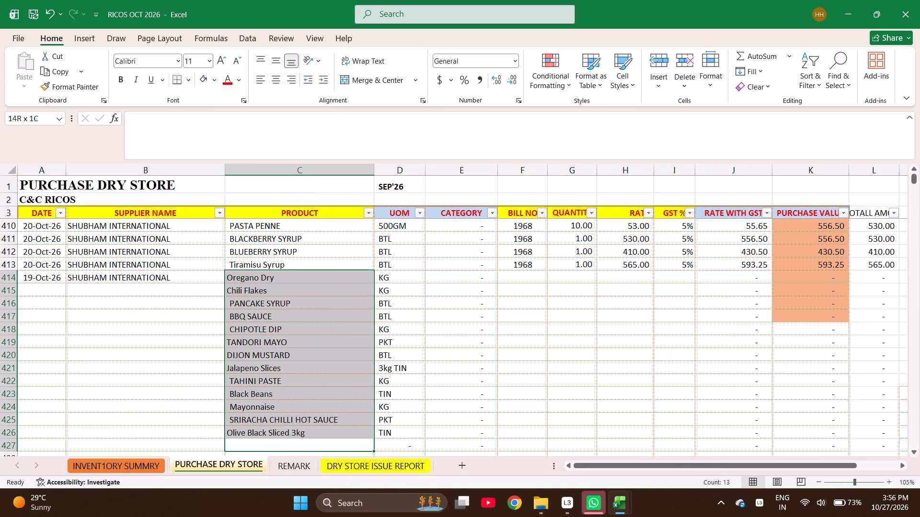
# Enter bill number 1918 for Oregano Dry in row 414.
pyautogui.press('Right')
pyautogui.press('Right')
pyautogui.press('Right')
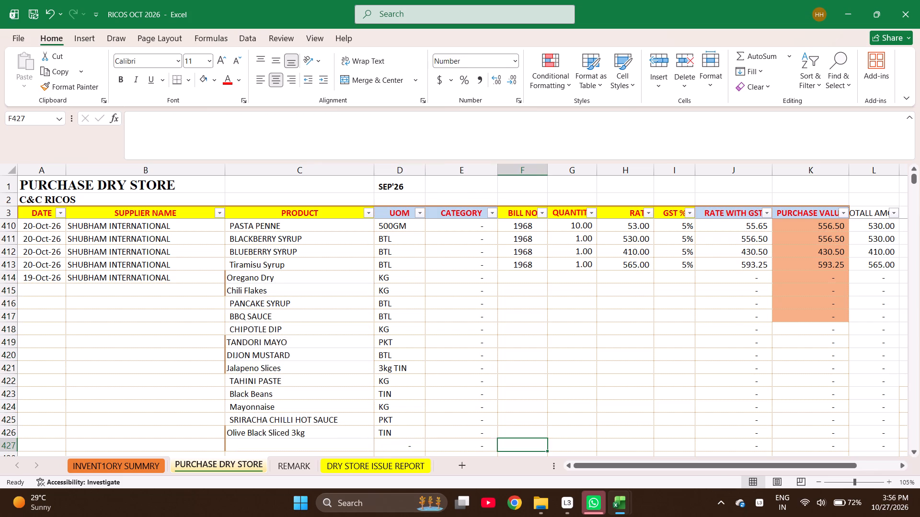
pyautogui.hotkey('ctrl', 'Up')
pyautogui.press('Down')
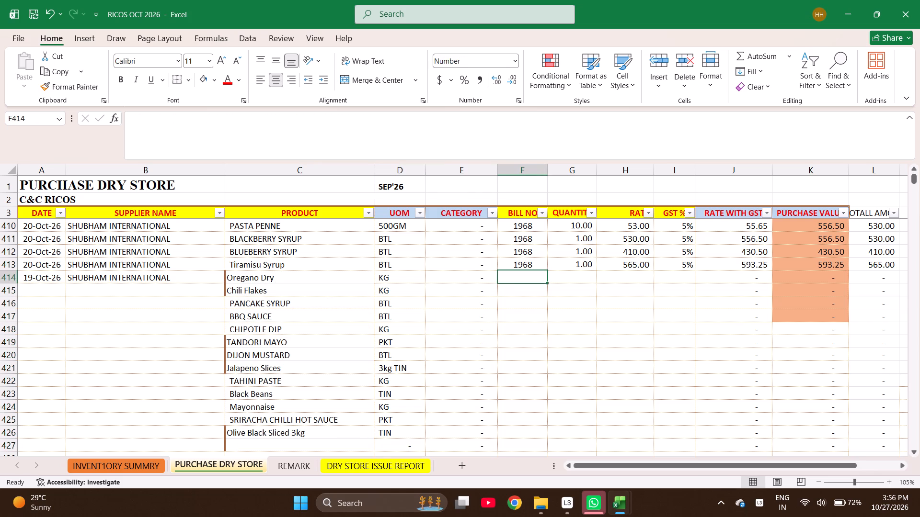
pyautogui.write('1918')
pyautogui.press('Right')
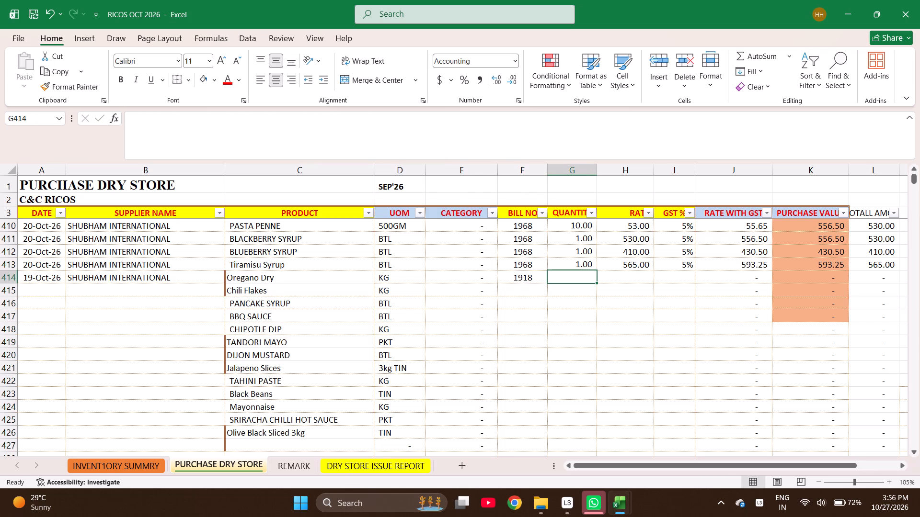
# Enter the quantities 1, 1, 2, 1, 5, 5 and 2 for rows 414 to 420, Oregano Dry to DIJON MUSTARD.
pyautogui.press('1')
pyautogui.press('Return')
pyautogui.press('1')
pyautogui.press('Return')
pyautogui.press('2')
pyautogui.press('Return')
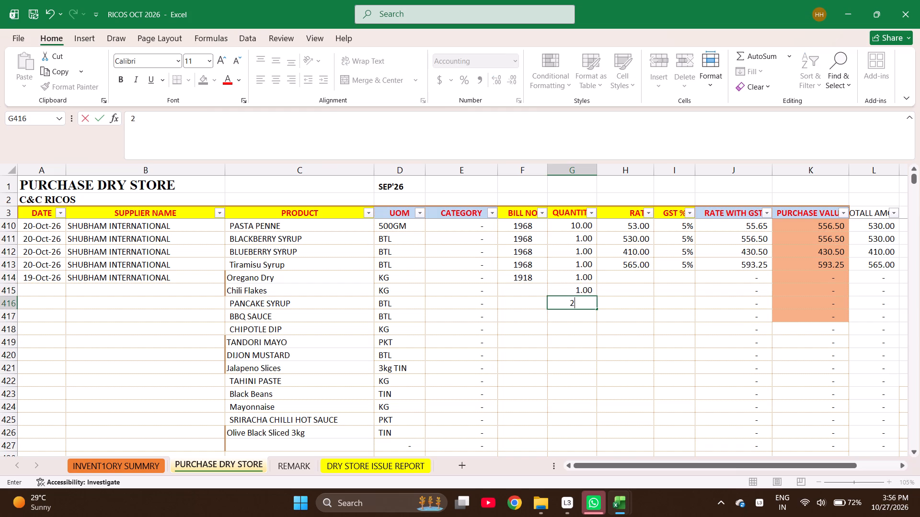
pyautogui.press('1')
pyautogui.press('Return')
pyautogui.press('5')
pyautogui.press('Return')
pyautogui.press('5')
pyautogui.press('Return')
pyautogui.press('2')
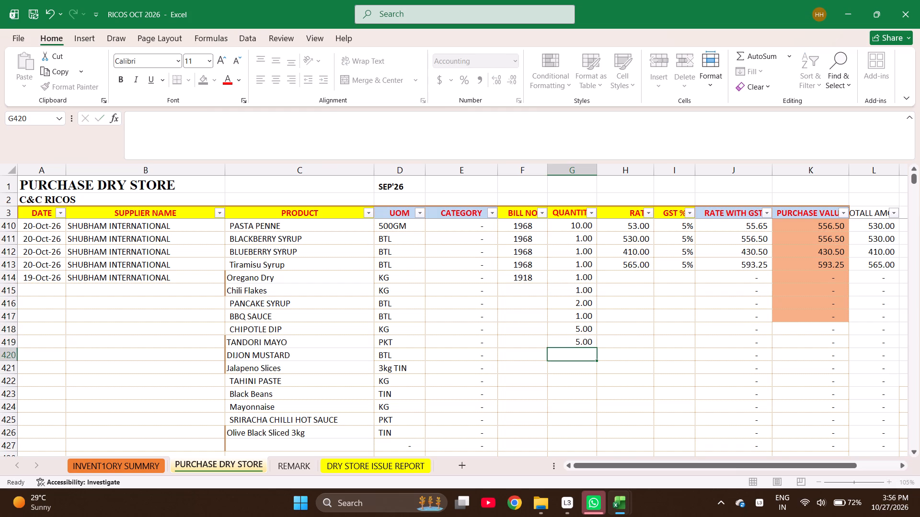
pyautogui.press('Return')
# Enter the quantities 2, 1, 2, 12, 2 and 2 for rows 421 to 426, Jalapeno Slices to Olive Black Sliced 3kg.
pyautogui.press('2')
pyautogui.press('Return')
pyautogui.press('1')
pyautogui.press('Return')
pyautogui.press('2')
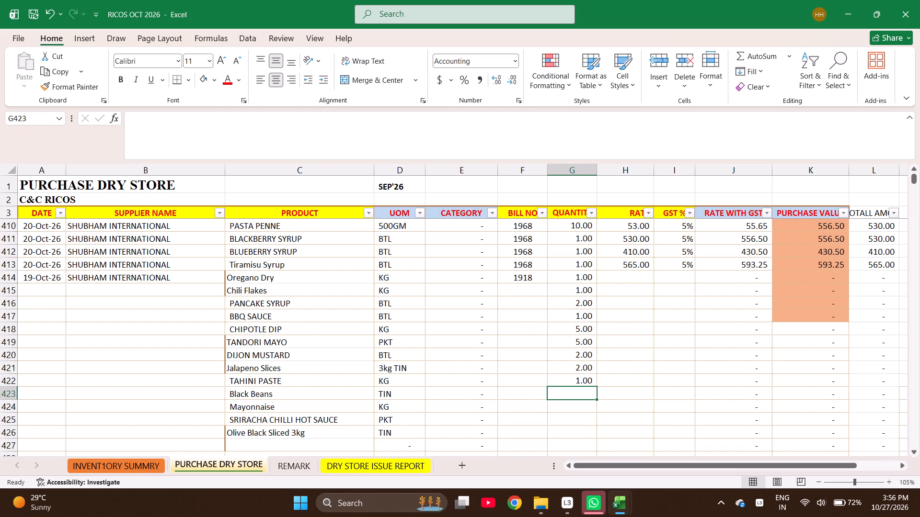
pyautogui.press('Return')
pyautogui.write('12')
pyautogui.press('Return')
pyautogui.press('2')
pyautogui.press('Return')
pyautogui.press('2')
pyautogui.press('Return')
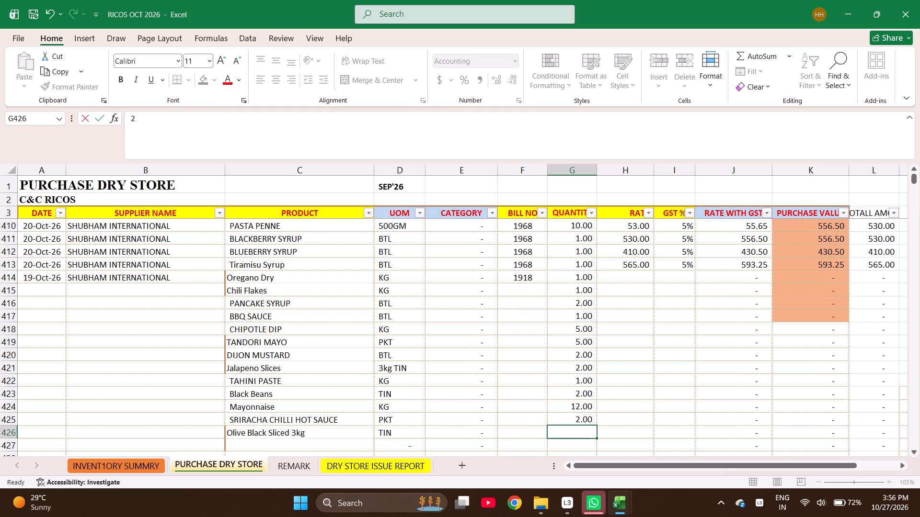
# Enter the rates 380 for Oregano Dry, 400 for Chili Flakes and 525 for PANCAKE SYRUP in rows 414 to 416.
pyautogui.press('Up')
pyautogui.press('Right')
pyautogui.hotkey('ctrl', 'Up')
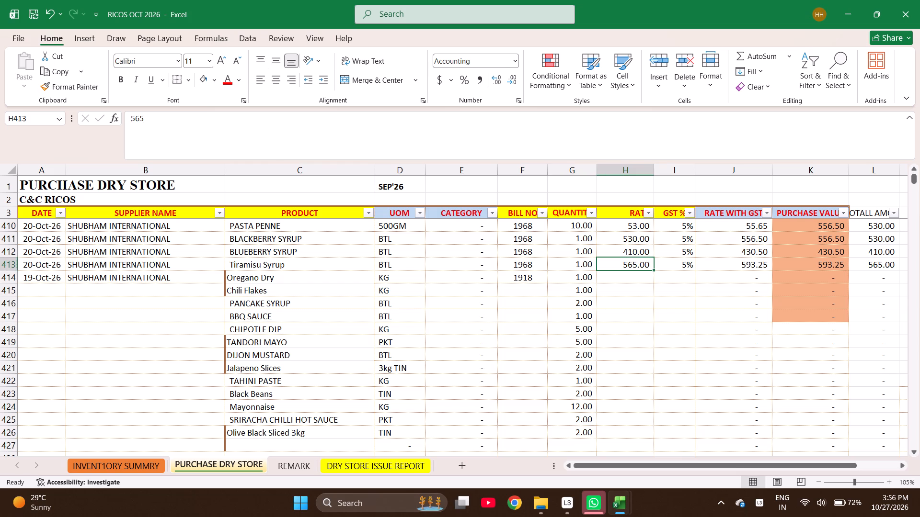
pyautogui.press('Down')
pyautogui.write('380')
pyautogui.press('Return')
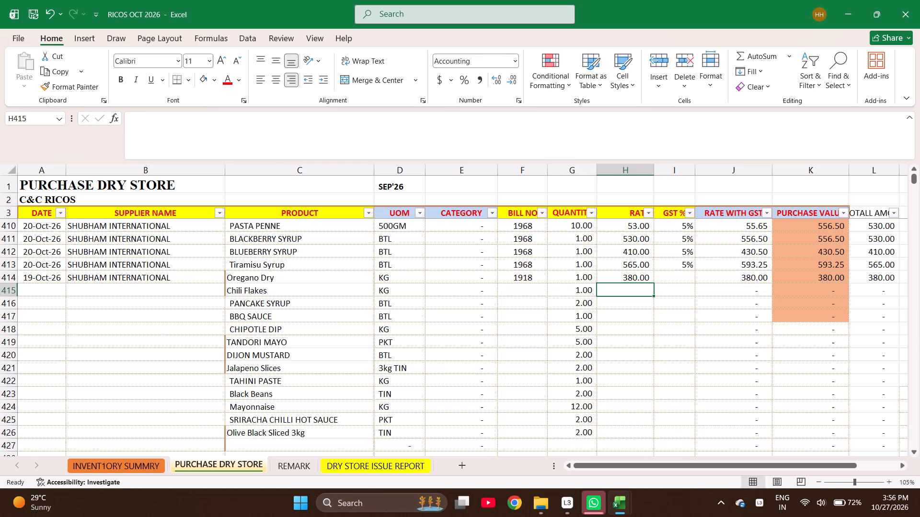
pyautogui.write('400')
pyautogui.press('Return')
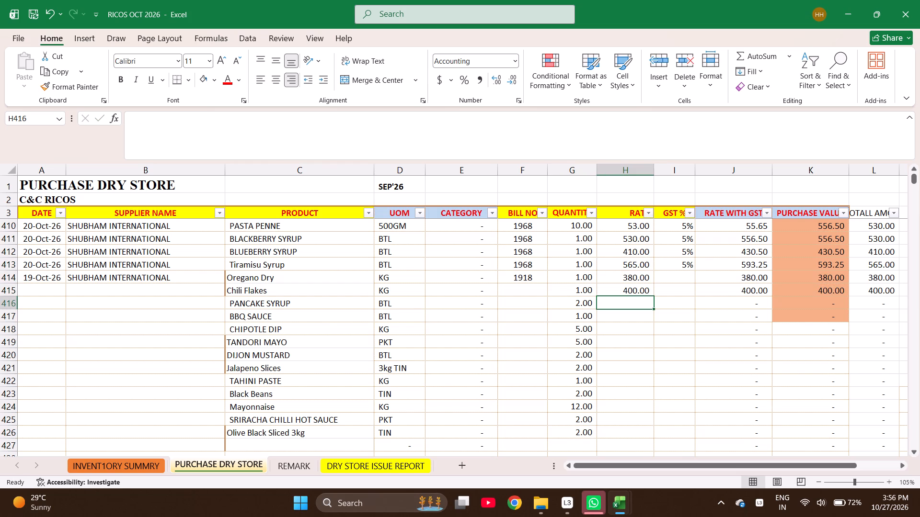
pyautogui.write('525')
pyautogui.press('Return')
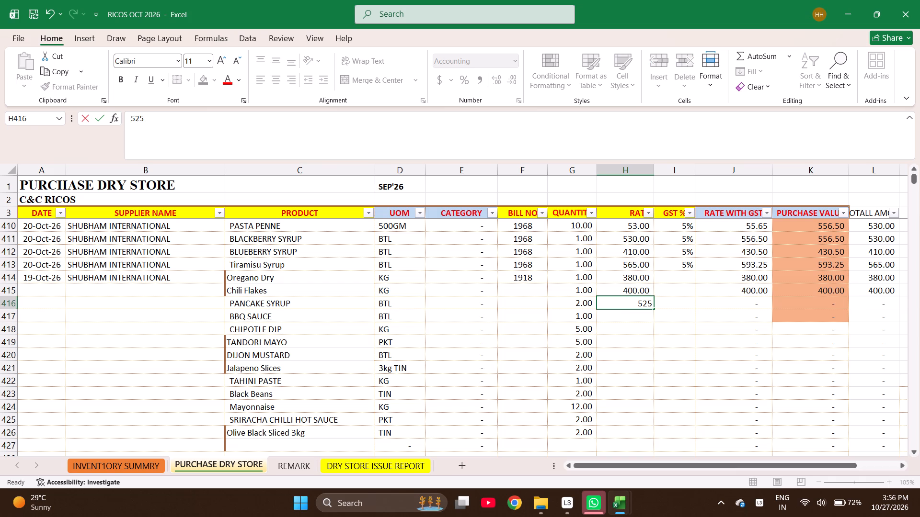
# Enter the rates 285, 191, 191, 155 and 250 for rows 417 to 421, BBQ SAUCE to Jalapeno Slices.
pyautogui.write('285')
pyautogui.press('Return')
pyautogui.write('191')
pyautogui.press('Return')
pyautogui.write('191')
pyautogui.press('Return')
pyautogui.write('155')
pyautogui.press('Return')
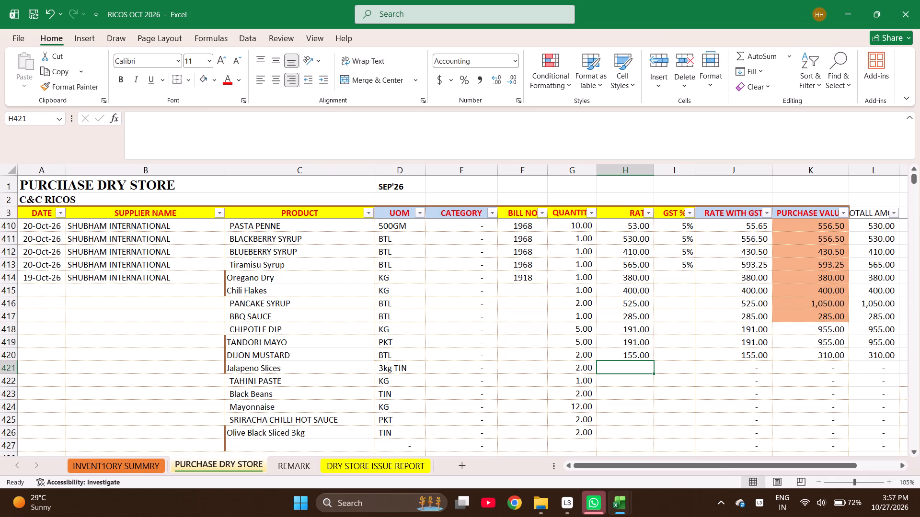
pyautogui.write('250')
pyautogui.press('Return')
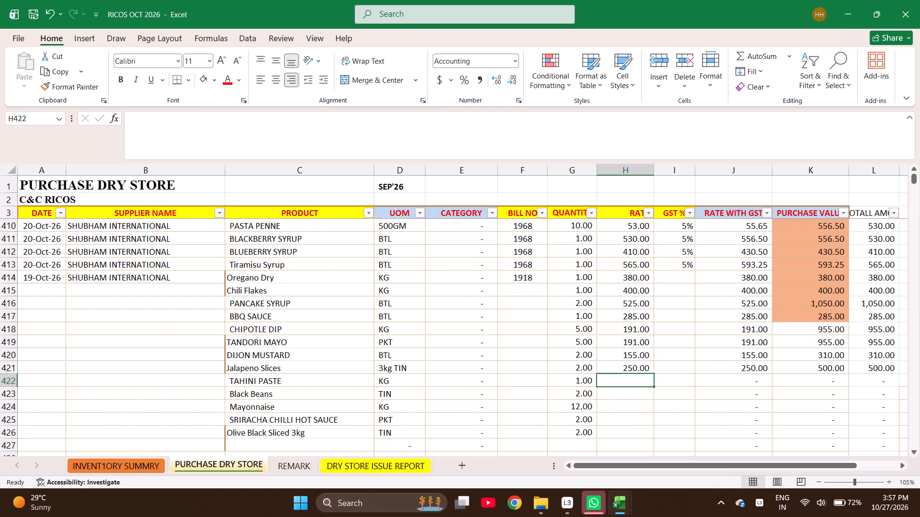
# Enter the rates 350, 210, 123, 189 and 775 for rows 422 to 426, TAHINI PASTE to Olive Black Sliced 3kg.
pyautogui.write('350')
pyautogui.press('Return')
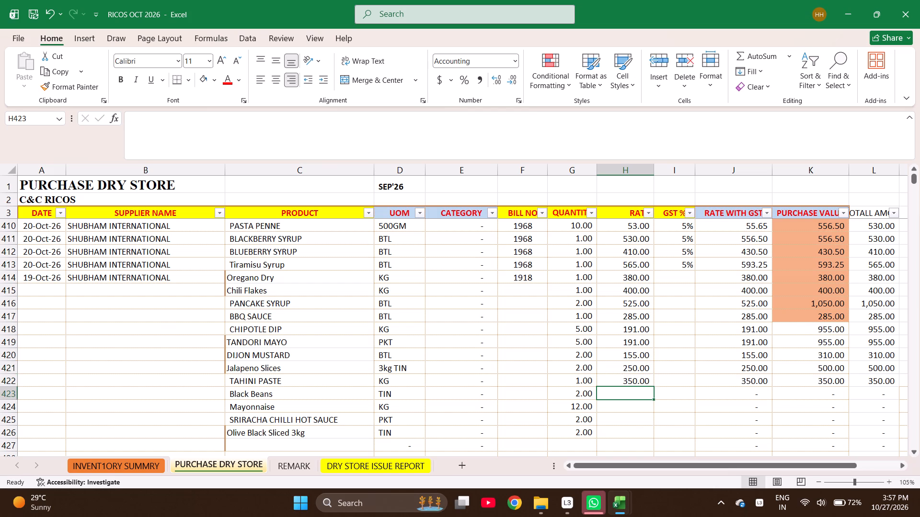
pyautogui.press('1')
pyautogui.press('BackSpace')
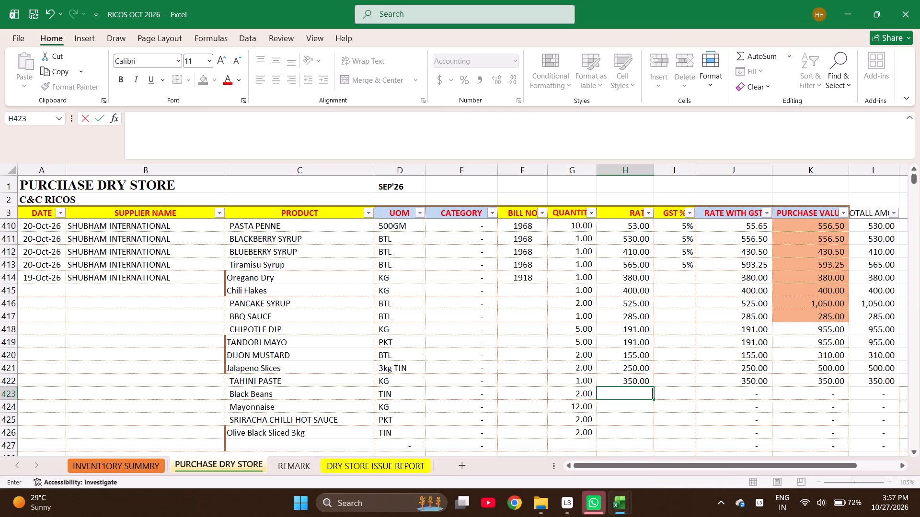
pyautogui.write('210')
pyautogui.press('Return')
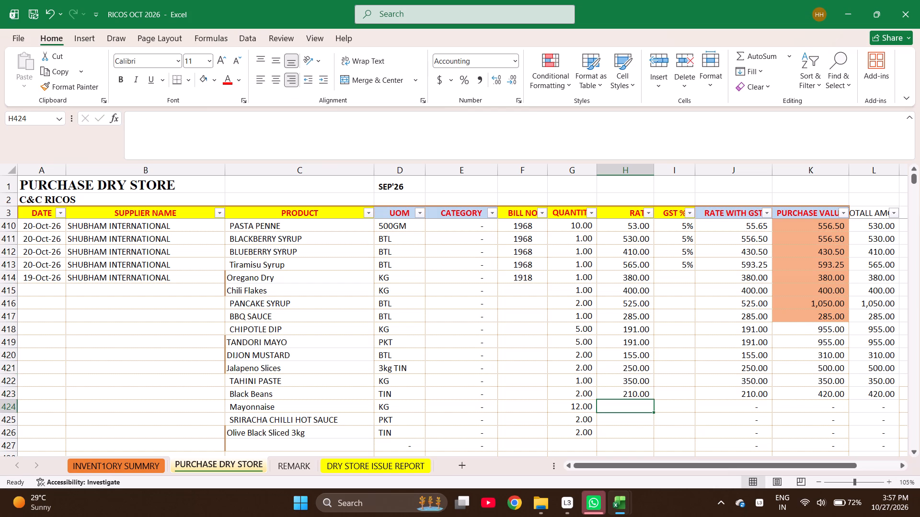
pyautogui.write('123')
pyautogui.press('Return')
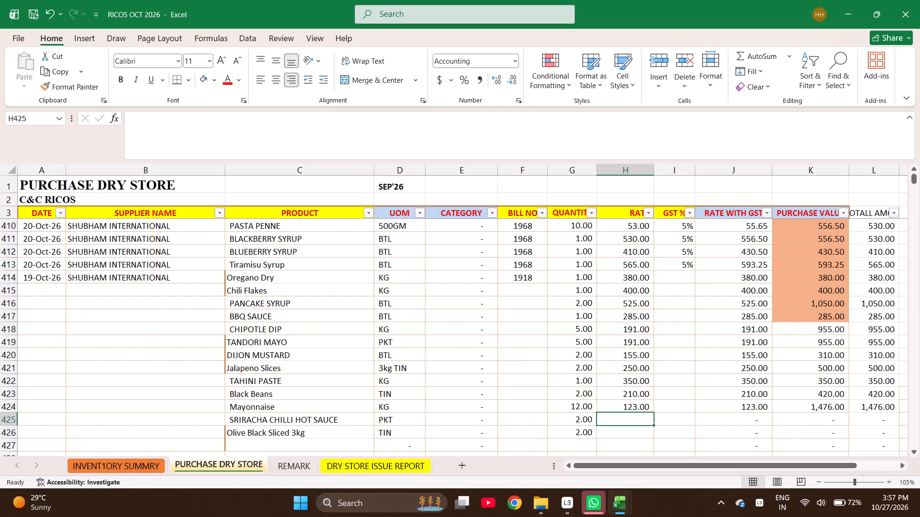
pyautogui.write('189')
pyautogui.press('Return')
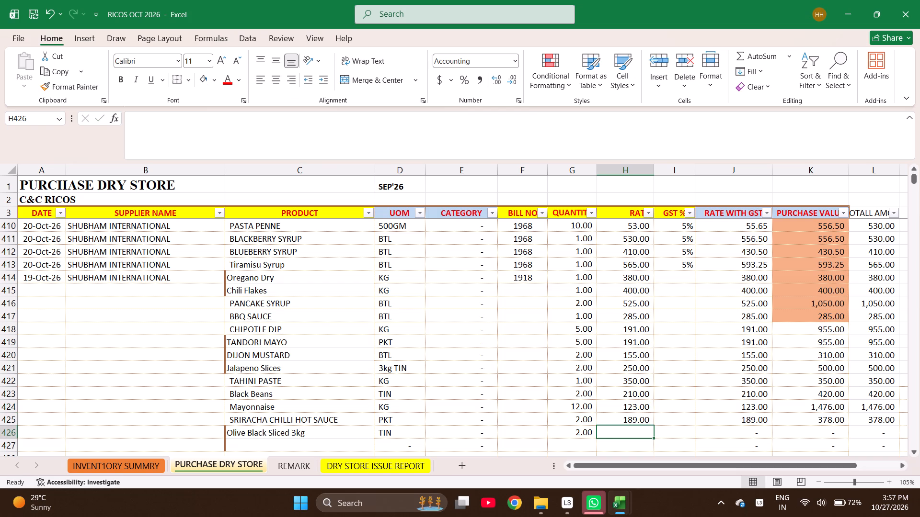
pyautogui.write('775')
pyautogui.press('Right')
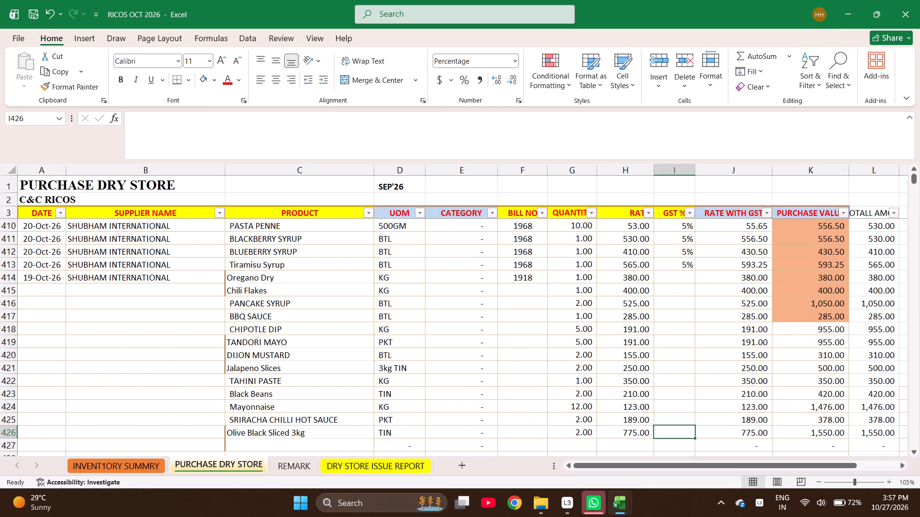
# Fill the 5% GST rate down from row 413 through row 426.
pyautogui.hotkey('ctrl', 'Up')
pyautogui.press('Down')
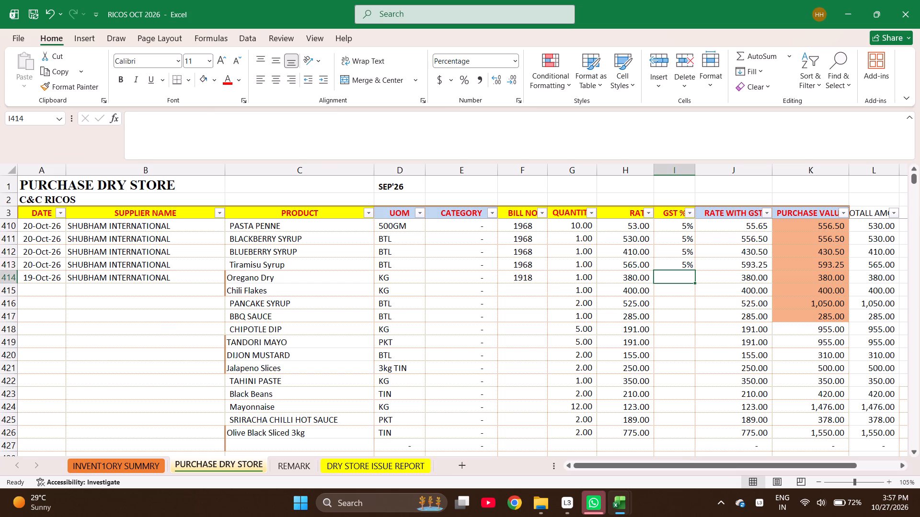
pyautogui.press('Up')
pyautogui.hotkey('shift', 'Down')
pyautogui.hotkey('shift', 'Down')
pyautogui.hotkey('shift', 'Down')
pyautogui.hotkey('shift', 'Down')
pyautogui.hotkey('shift', 'Down')
pyautogui.hotkey('shift', 'Down')
pyautogui.hotkey('shift', 'Down')
pyautogui.hotkey('shift', 'Down')
pyautogui.hotkey('shift', 'Down')
pyautogui.hotkey('shift', 'Down')
pyautogui.hotkey('shift', 'Down')
pyautogui.hotkey('shift', 'Down')
pyautogui.hotkey('shift', 'Down')
pyautogui.hotkey('shift', 'Down')
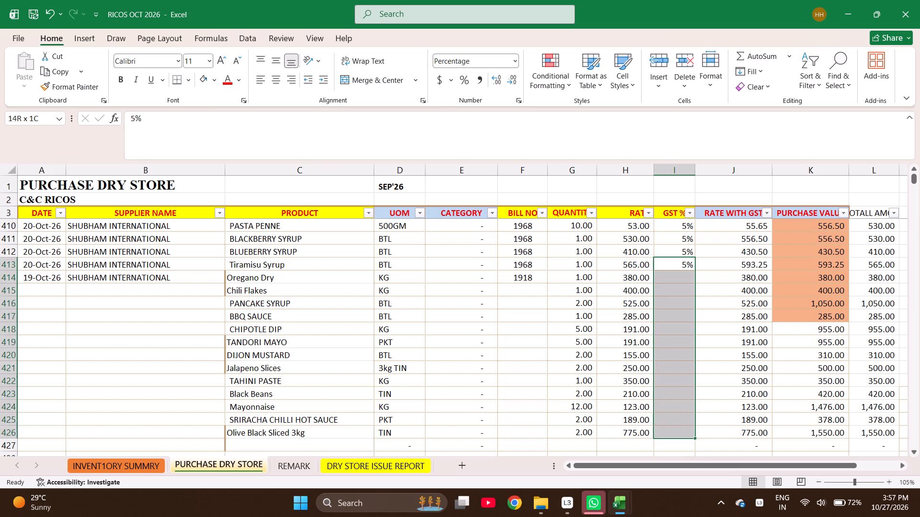
pyautogui.hotkey('ctrl', 'd')
# Fill bill number 1918 down from row 414 through row 426.
pyautogui.press('Left')
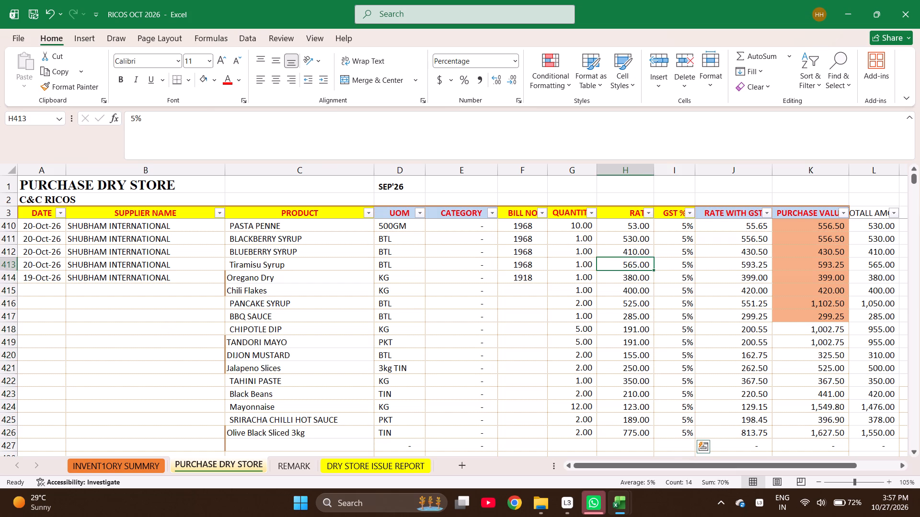
pyautogui.press('Down')
pyautogui.press('Left')
pyautogui.press('Left')
pyautogui.hotkey('shift', 'Down')
pyautogui.hotkey('shift', 'Down')
pyautogui.hotkey('shift', 'Down')
pyautogui.hotkey('shift', 'Down')
pyautogui.hotkey('shift', 'Down')
pyautogui.hotkey('shift', 'Down')
pyautogui.hotkey('shift', 'Down')
pyautogui.hotkey('shift', 'Down')
pyautogui.hotkey('shift', 'Down')
pyautogui.hotkey('shift', 'Down')
pyautogui.hotkey('shift', 'Down')
pyautogui.hotkey('shift', 'Down')
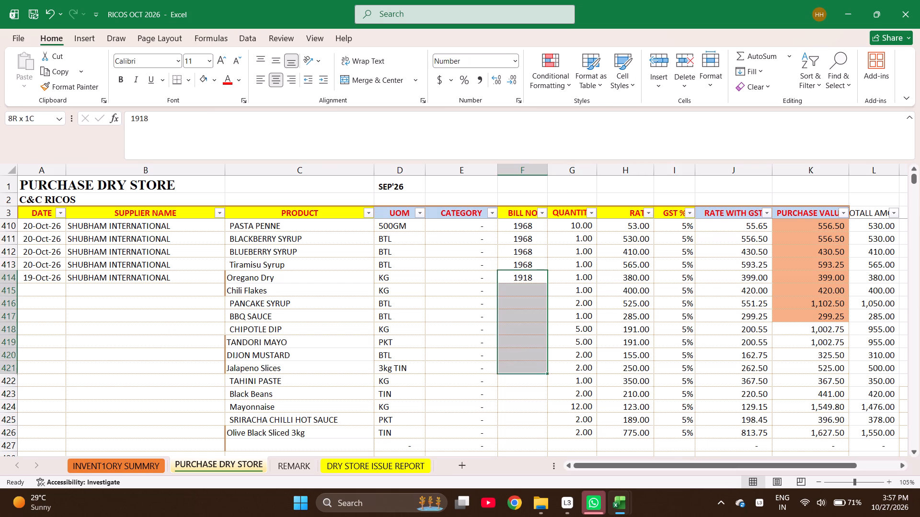
pyautogui.hotkey('shift', 'Down')
pyautogui.hotkey('ctrl', 'd')
# Fill the date 19-Oct-26 and supplier SHUBHAM INTERNATIONAL down from row 414 through row 426.
pyautogui.hotkey('ctrl', 'Left')
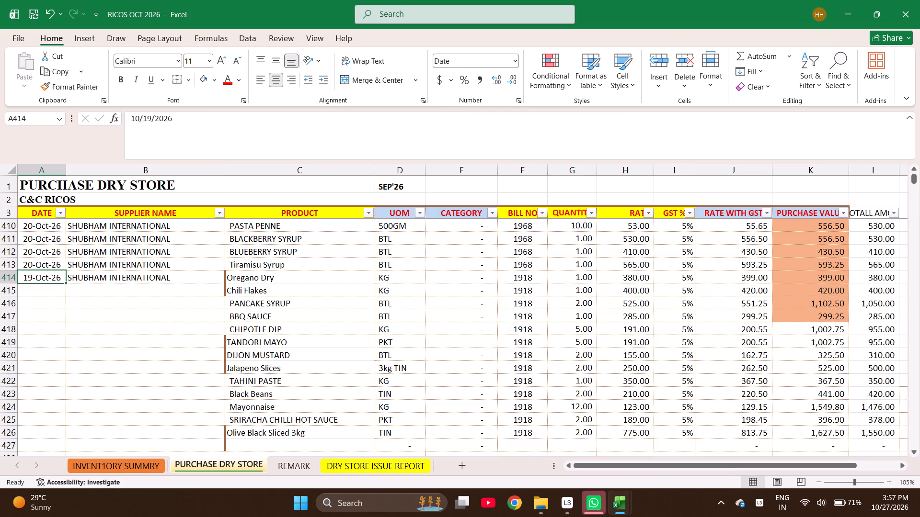
pyautogui.hotkey('shift', 'Right')
pyautogui.hotkey('shift', 'Down')
pyautogui.hotkey('shift', 'Down')
pyautogui.hotkey('shift', 'Down')
pyautogui.hotkey('shift', 'Down')
pyautogui.hotkey('shift', 'Down')
pyautogui.hotkey('shift', 'Down')
pyautogui.hotkey('shift', 'Down')
pyautogui.hotkey('shift', 'Down')
pyautogui.hotkey('shift', 'Down')
pyautogui.hotkey('shift', 'Down')
pyautogui.hotkey('shift', 'Down')
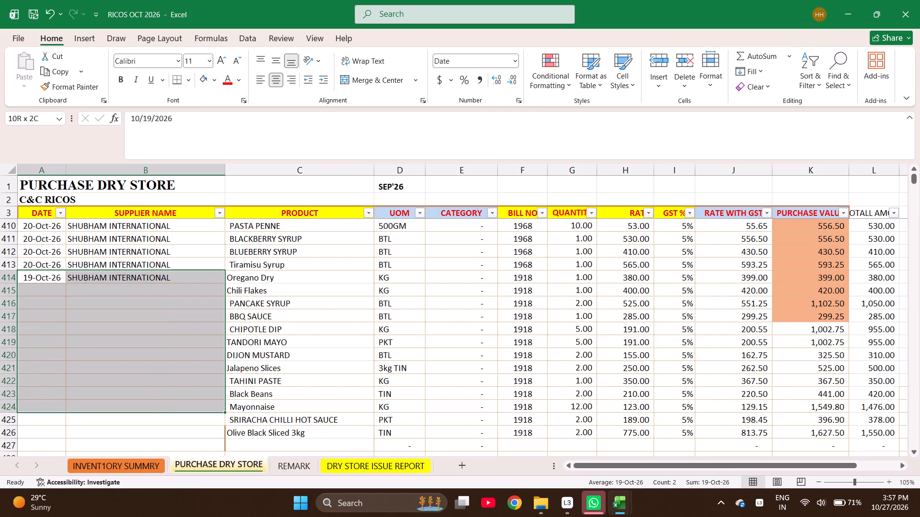
pyautogui.hotkey('shift', 'Down')
pyautogui.hotkey('shift', 'Down')
pyautogui.hotkey('ctrl', 'd')
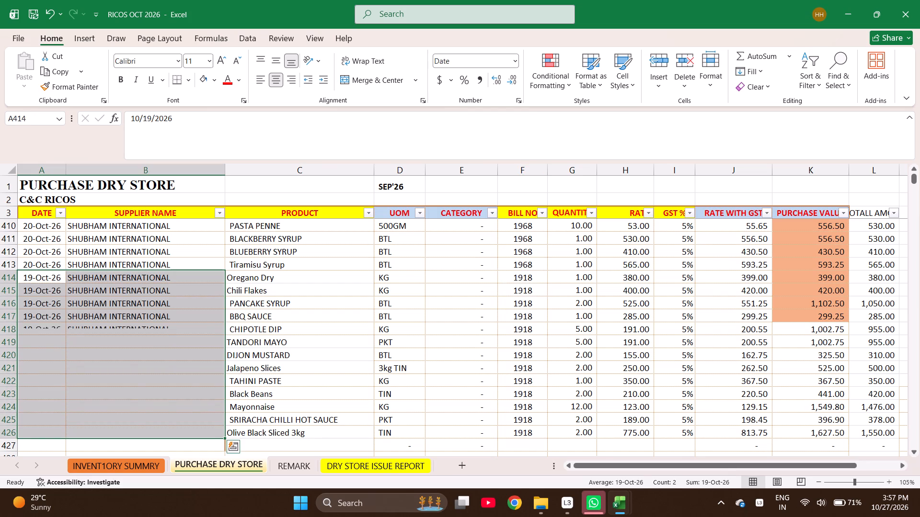
# Check the total purchase value of bill 1918 across rows 414 to 426.
pyautogui.press('Right')
pyautogui.press('Right')
pyautogui.press('Right')
pyautogui.press('Right')
pyautogui.press('Right')
pyautogui.press('Right')
pyautogui.press('Right')
pyautogui.press('Right')
pyautogui.press('Right')
pyautogui.press('Right')
pyautogui.press('Right')
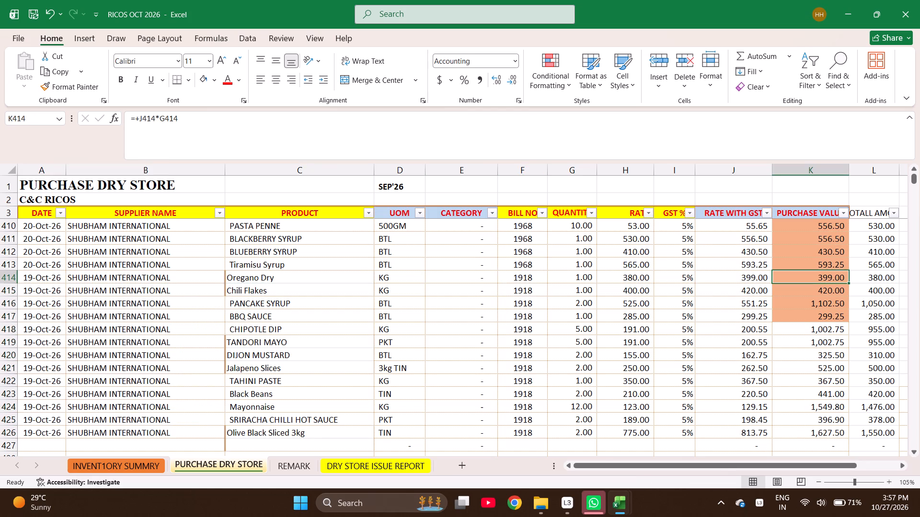
pyautogui.hotkey('shift', 'Down')
pyautogui.hotkey('shift', 'Down')
pyautogui.hotkey('shift', 'Down')
pyautogui.hotkey('shift', 'Down')
pyautogui.hotkey('shift', 'Down')
pyautogui.hotkey('shift', 'Down')
pyautogui.hotkey('shift', 'Down')
pyautogui.hotkey('shift', 'Down')
pyautogui.hotkey('shift', 'Down')
pyautogui.hotkey('shift', 'Down')
pyautogui.hotkey('shift', 'Down')
pyautogui.hotkey('shift', 'Down')
pyautogui.hotkey('shift', 'Down')
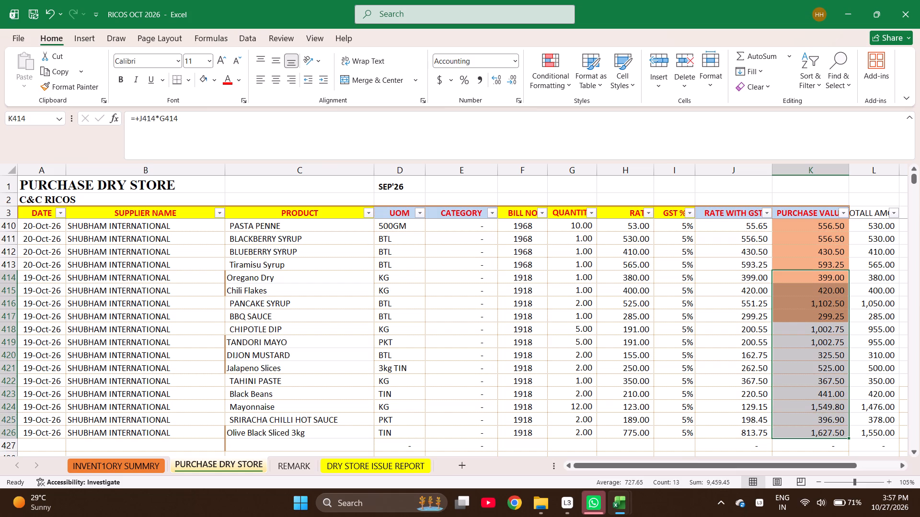
# Return to the date cell in row 414, the first line of bill 1918.
pyautogui.hotkey('ctrl', 'Left')
pyautogui.hotkey('ctrl', 'Left')
pyautogui.hotkey('ctrl', 'Left')
pyautogui.hotkey('ctrl', 'Left')
pyautogui.hotkey('ctrl', 'Left')
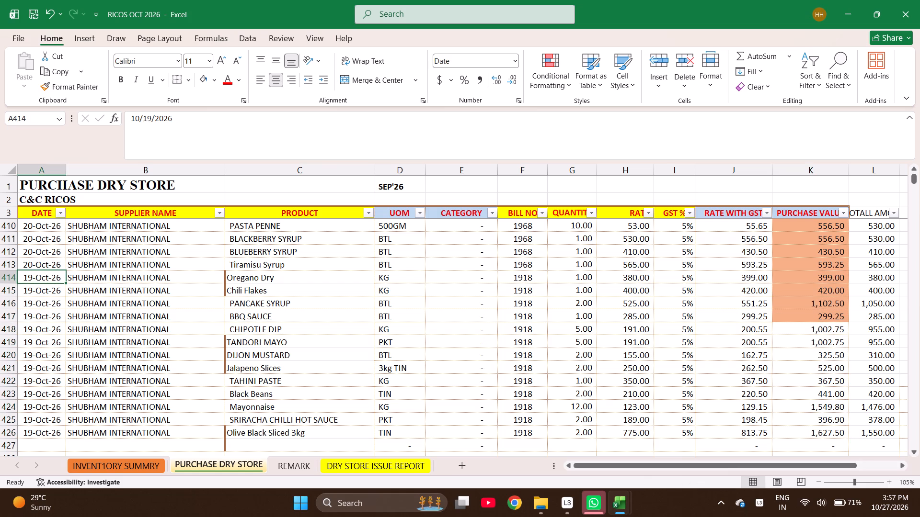
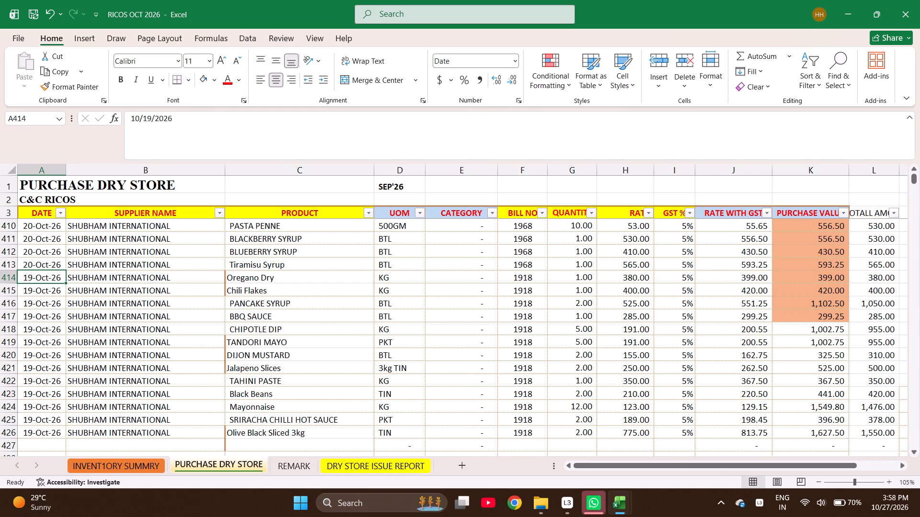
# Check the total purchase value of bill 1918 across rows 414 to 426.
pyautogui.hotkey('shift', 'Right')
pyautogui.press('Right')
pyautogui.press('Right')
pyautogui.press('Right')
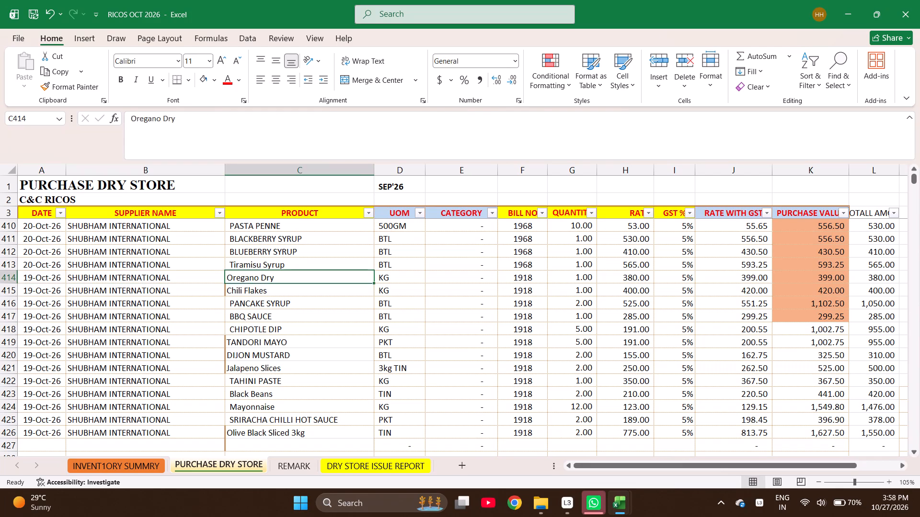
pyautogui.press('Right')
pyautogui.press('Right')
pyautogui.press('Right')
pyautogui.press('Right')
pyautogui.press('Right')
pyautogui.press('Right')
pyautogui.press('Right')
pyautogui.hotkey('shift', 'Down')
pyautogui.hotkey('shift', 'Down')
pyautogui.hotkey('shift', 'Down')
pyautogui.hotkey('shift', 'Down')
pyautogui.hotkey('shift', 'Down')
pyautogui.hotkey('shift', 'Down')
pyautogui.hotkey('shift', 'Down')
pyautogui.hotkey('shift', 'Down')
pyautogui.hotkey('shift', 'Down')
pyautogui.hotkey('shift', 'Down')
pyautogui.hotkey('shift', 'Down')
pyautogui.hotkey('shift', 'Down')
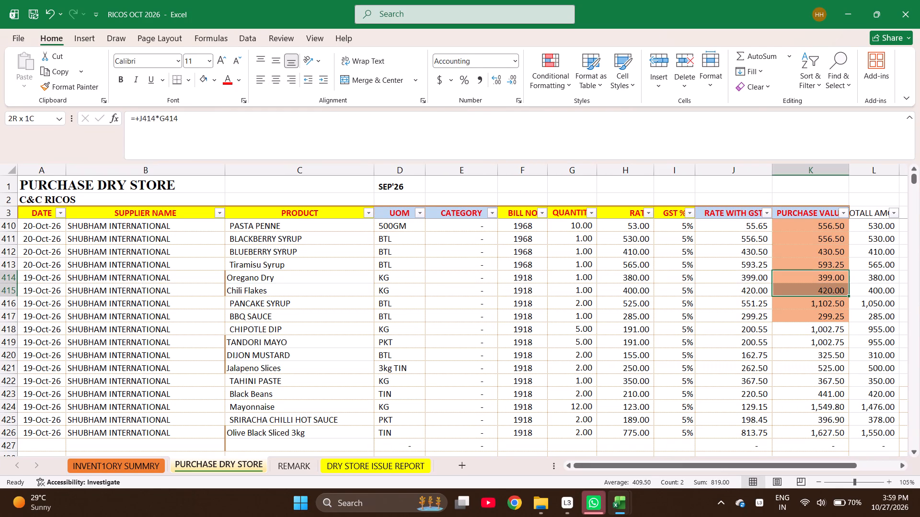
pyautogui.hotkey('shift', 'Down')
pyautogui.hotkey('shift', 'Down')
pyautogui.hotkey('shift', 'Down')
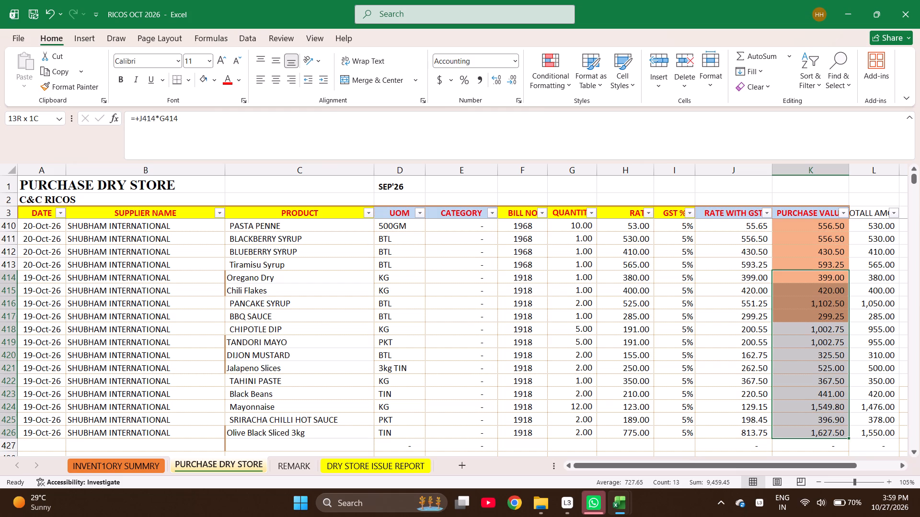
# Search the BILL NO filter for bill number 1884, leaving the sheet unfiltered.
pyautogui.click(541, 214)
pyautogui.press('e')
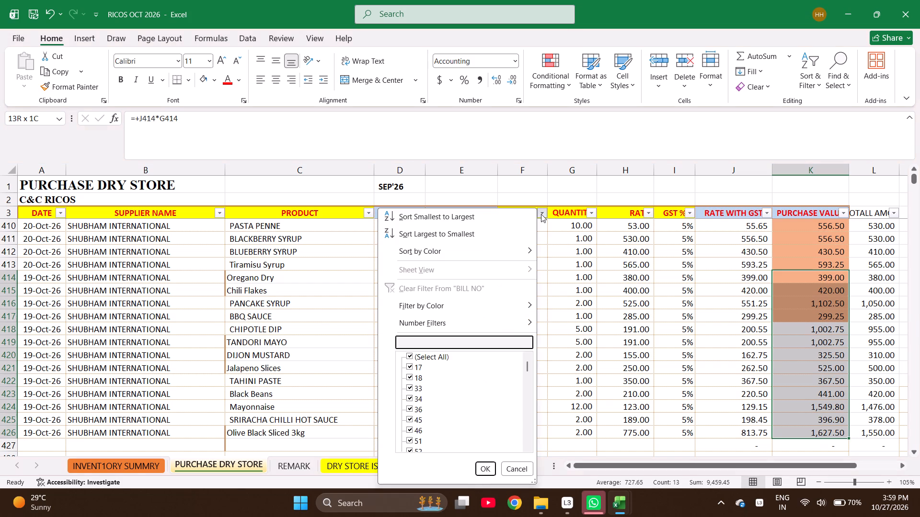
pyautogui.write('1884')
pyautogui.press('Escape')
pyautogui.press('Escape')
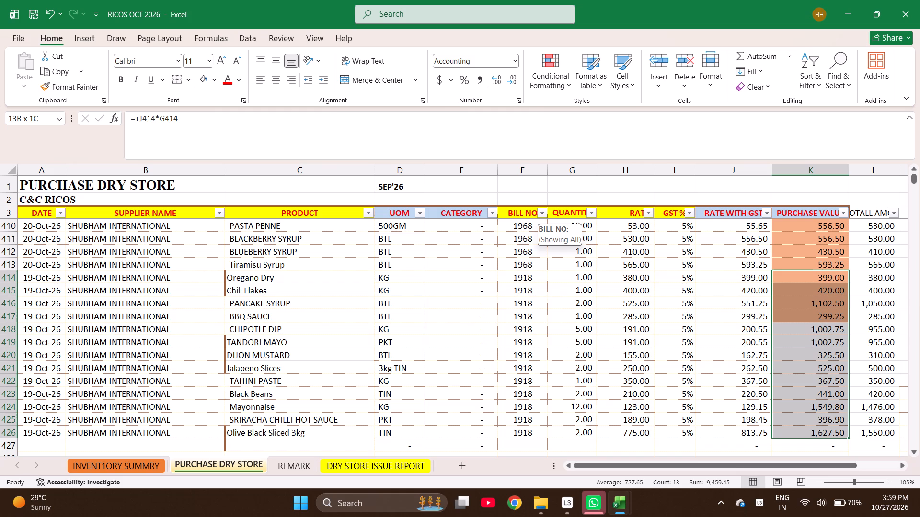
# Search the BILL NO filter for bill number 4926, leaving the sheet unfiltered.
pyautogui.click(541, 214)
pyautogui.press('e')
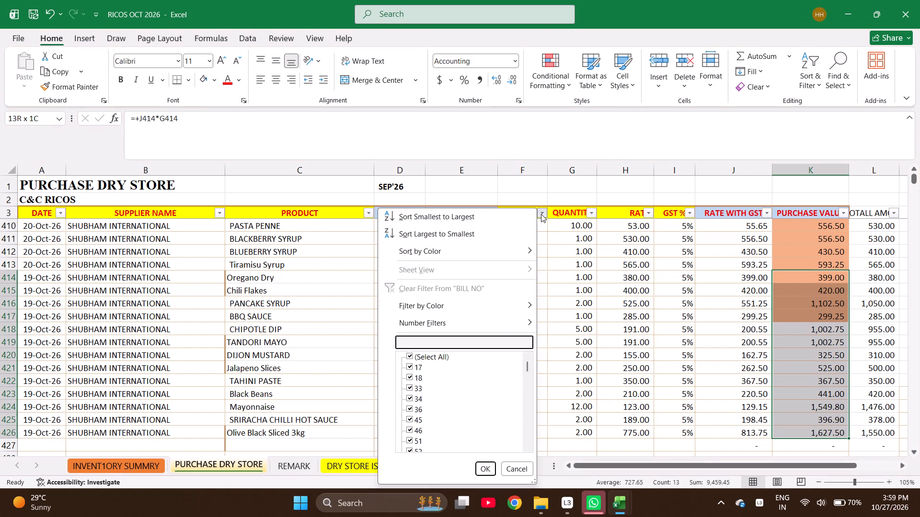
pyautogui.write('4926')
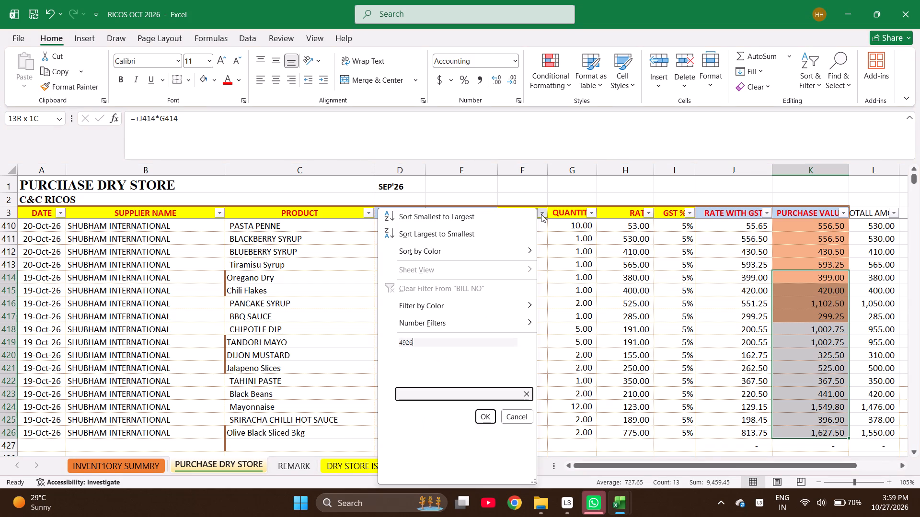
pyautogui.press('Escape')
pyautogui.press('Escape')
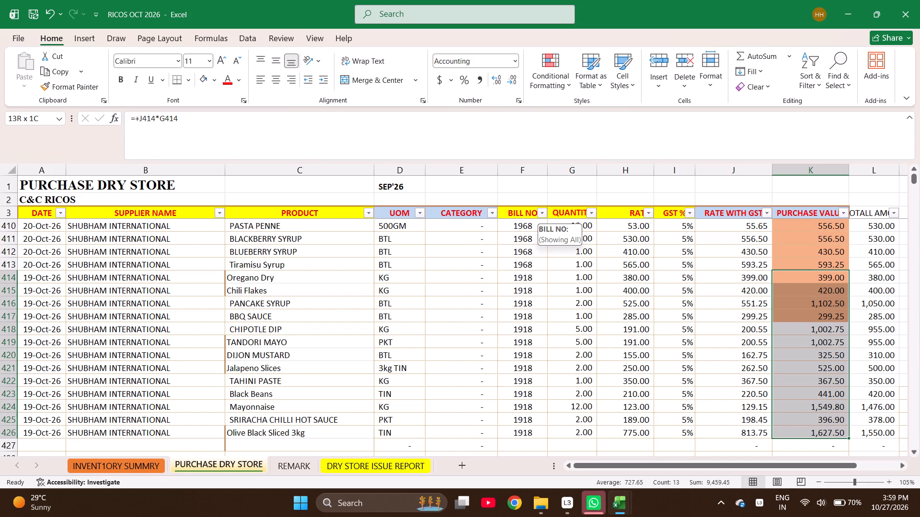
# Go to the date cell in row 427, the first empty row below bill 1918.
pyautogui.press('Left')
pyautogui.press('Left')
pyautogui.press('Left')
pyautogui.press('Left')
pyautogui.press('Left')
pyautogui.press('Left')
pyautogui.press('Left')
pyautogui.press('Left')
pyautogui.press('Left')
pyautogui.press('Left')
pyautogui.press('Left')
pyautogui.press('Left')
pyautogui.press('Left')
pyautogui.press('Left')
pyautogui.press('Left')
pyautogui.press('Left')
pyautogui.press('Left')
pyautogui.press('Left')
pyautogui.press('Left')
pyautogui.press('Left')
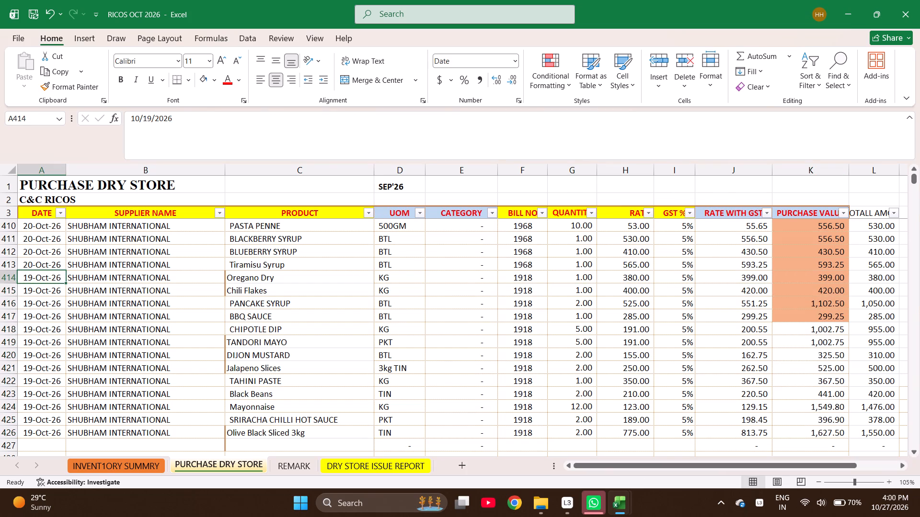
pyautogui.hotkey('ctrl', 'Down')
pyautogui.press('Down')
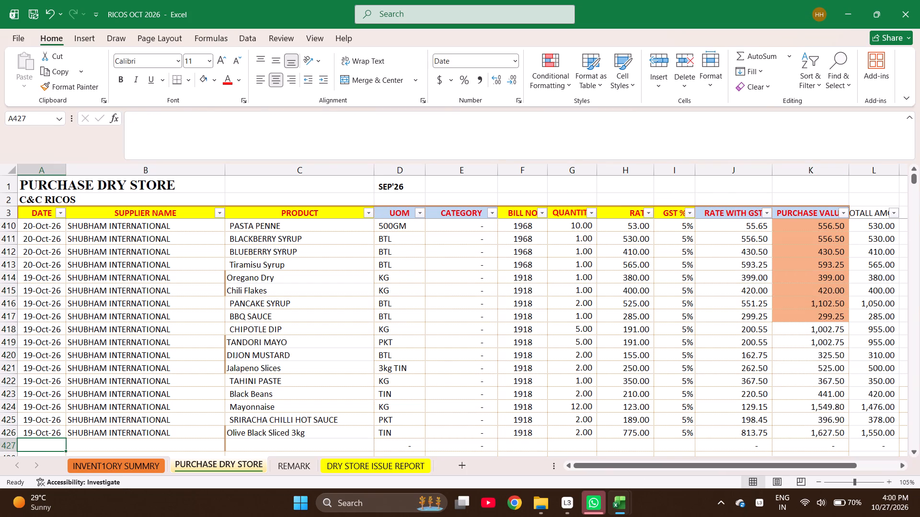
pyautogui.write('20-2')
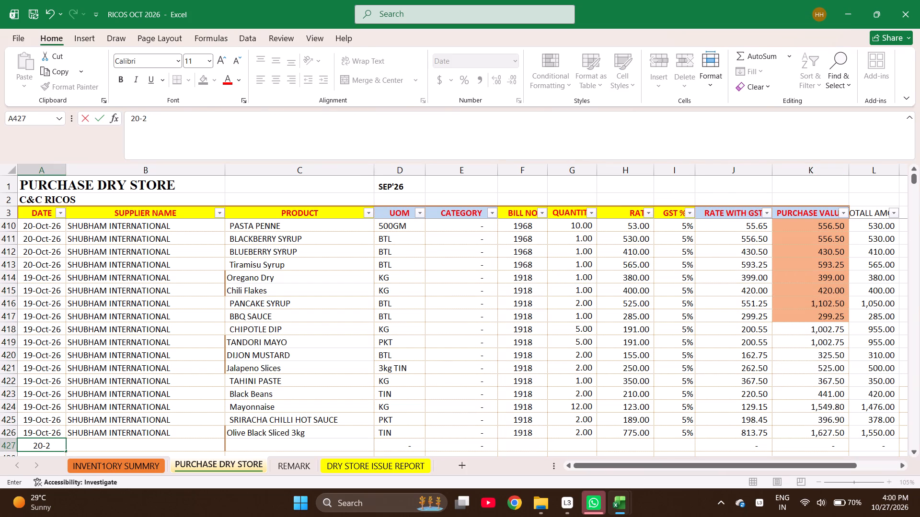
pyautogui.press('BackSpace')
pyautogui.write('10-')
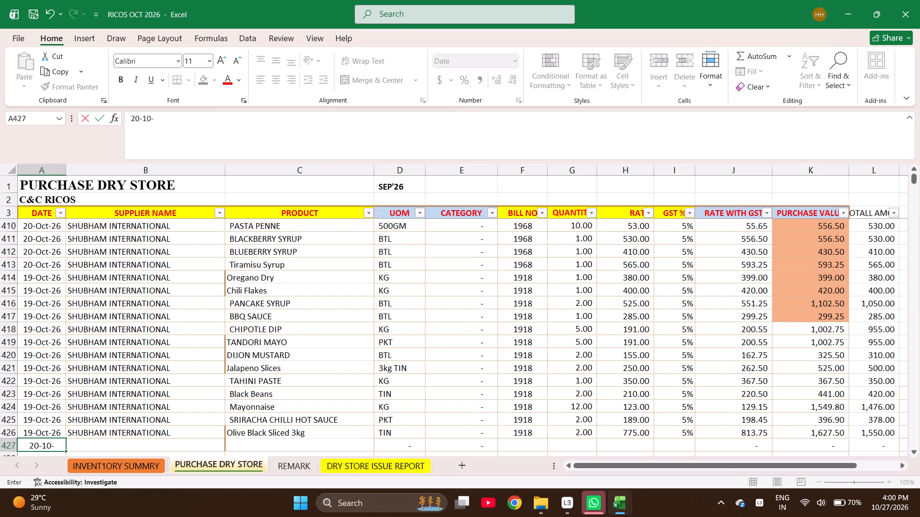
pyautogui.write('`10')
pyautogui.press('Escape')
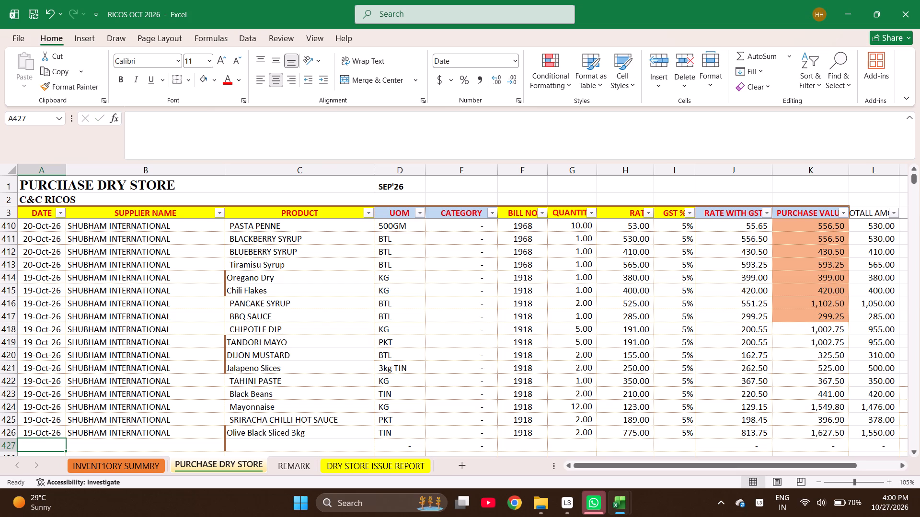
# Enter the date 20-Oct-26 and supplier SUDHARMA ENTERPRISES in row 427.
pyautogui.write('10-20-2026')
pyautogui.press('Right')
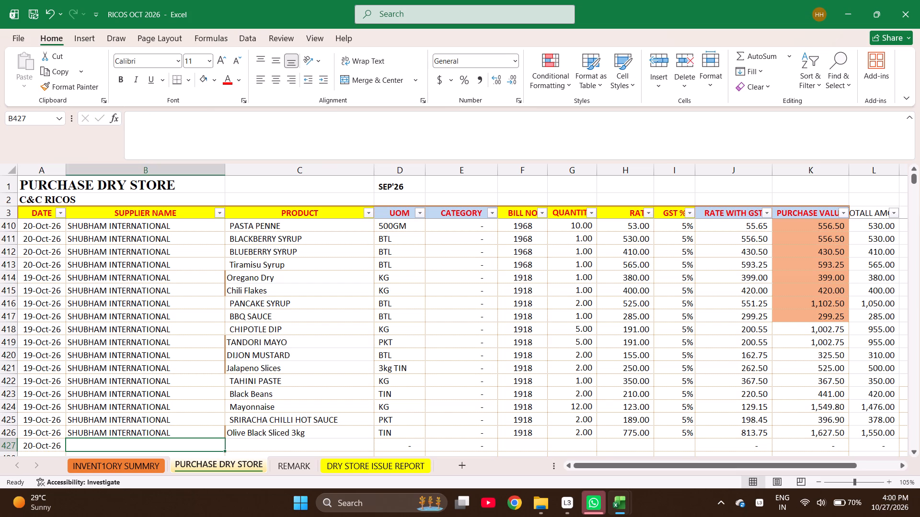
pyautogui.write('SUD')
pyautogui.write('HARMA')
pyautogui.press('Right')
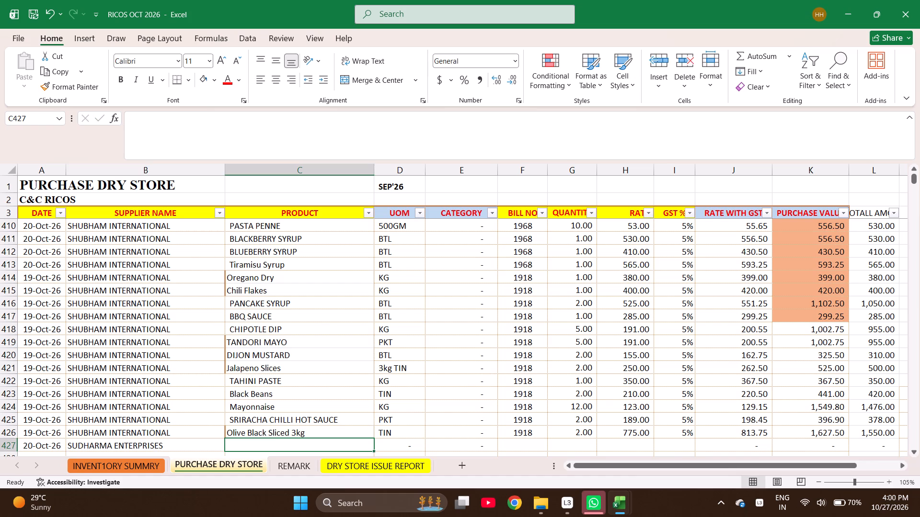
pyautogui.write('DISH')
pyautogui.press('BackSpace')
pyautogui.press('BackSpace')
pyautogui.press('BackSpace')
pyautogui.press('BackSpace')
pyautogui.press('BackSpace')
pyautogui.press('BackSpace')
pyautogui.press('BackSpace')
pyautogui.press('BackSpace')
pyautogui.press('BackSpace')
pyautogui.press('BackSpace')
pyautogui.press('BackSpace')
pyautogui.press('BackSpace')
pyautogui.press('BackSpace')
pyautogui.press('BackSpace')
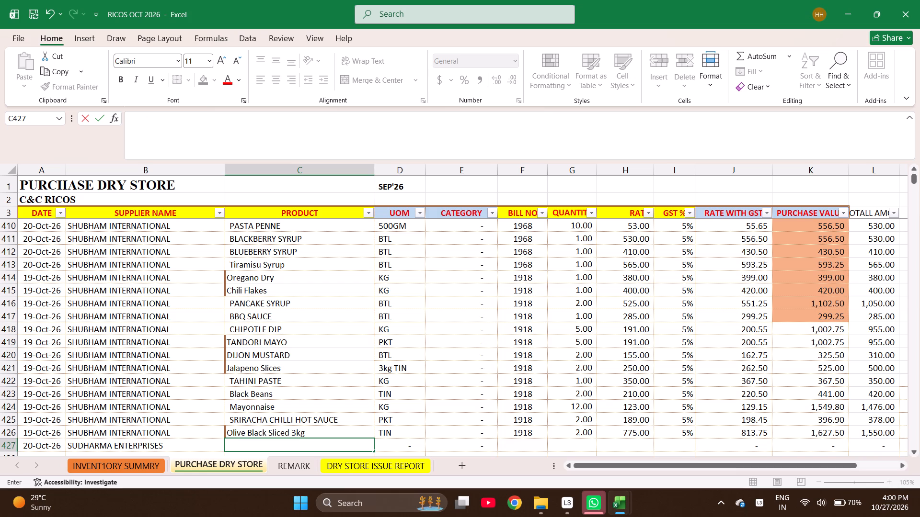
# Find DISH in the inventory summary sheet and copy VIM DISHWASH GEL into the product cell of row 427 in the purchase sheet.
pyautogui.hotkey('ctrl', 'pageup')
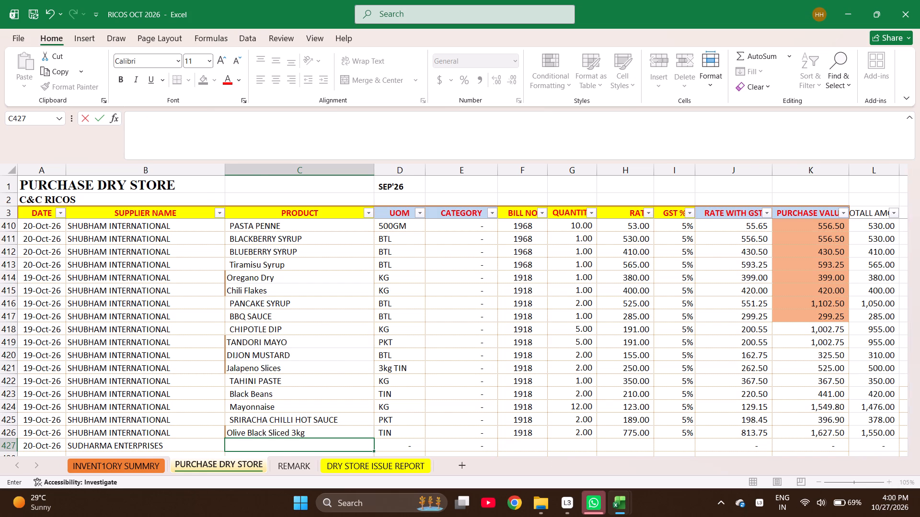
pyautogui.hotkey('ctrl', 'f')
pyautogui.write('DISH')
pyautogui.press('Return')
pyautogui.press('Return')
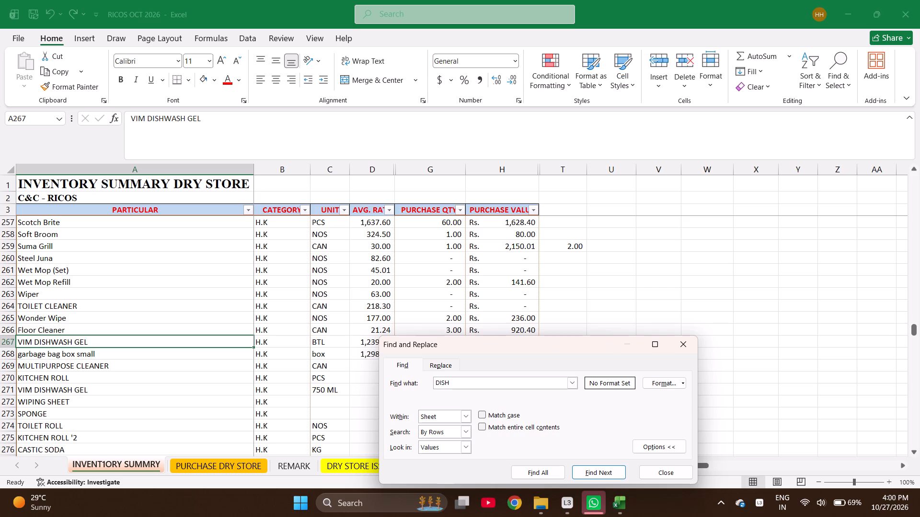
pyautogui.press('Return')
pyautogui.press('Return')
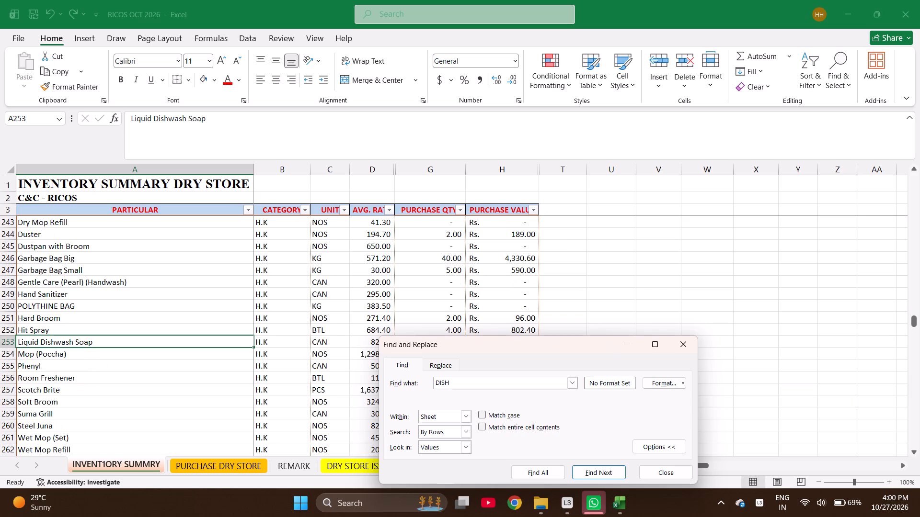
pyautogui.press('Return')
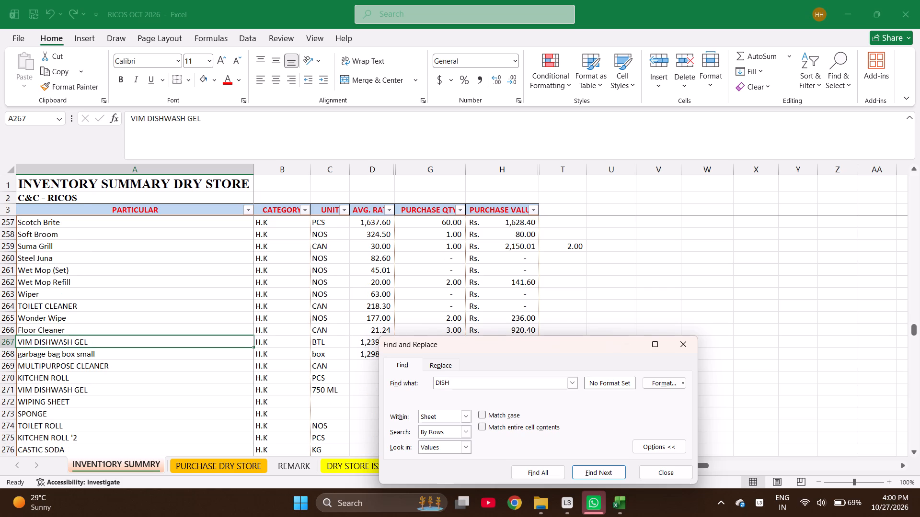
pyautogui.press('Escape')
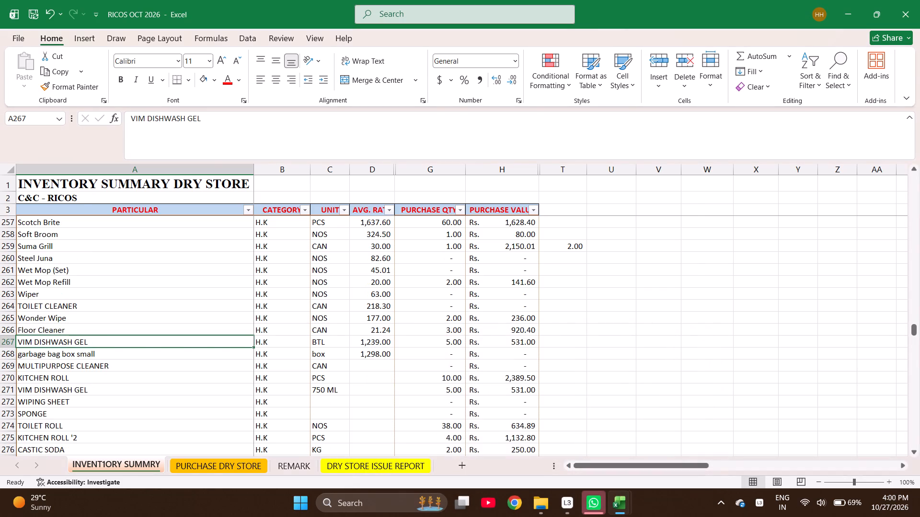
pyautogui.hotkey('ctrl', 'c')
pyautogui.hotkey('ctrl', 'pagedown')
pyautogui.press('Return')
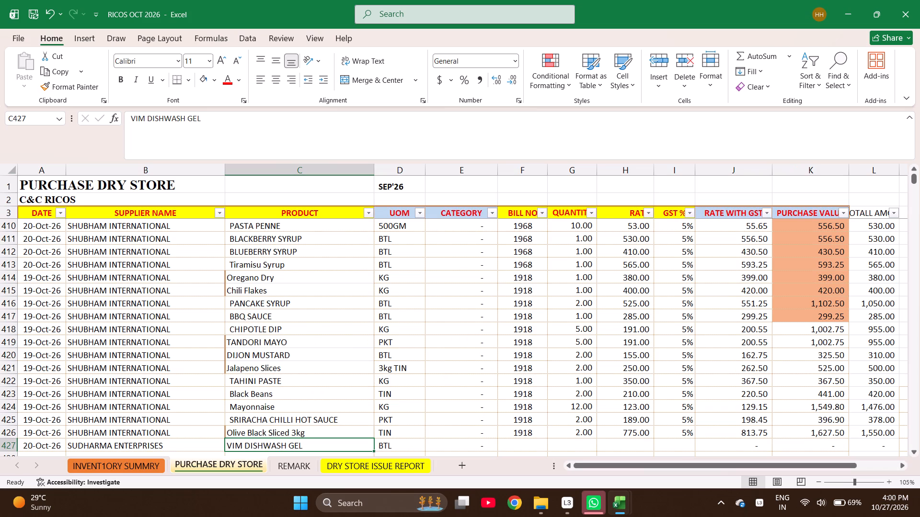
# Find FLOOR in the inventory summary sheet and copy Floor Cleaner into the product cell of row 428 in the purchase sheet.
pyautogui.press('Down')
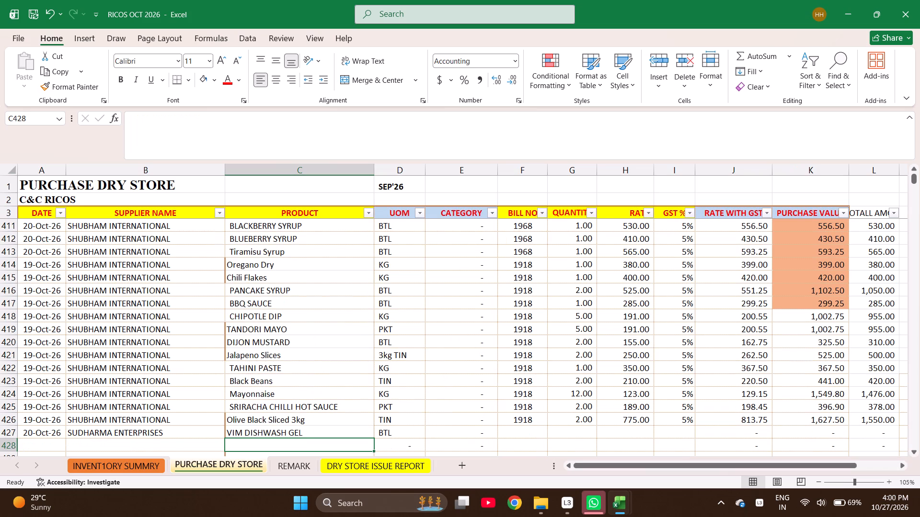
pyautogui.hotkey('ctrl', 'pageup')
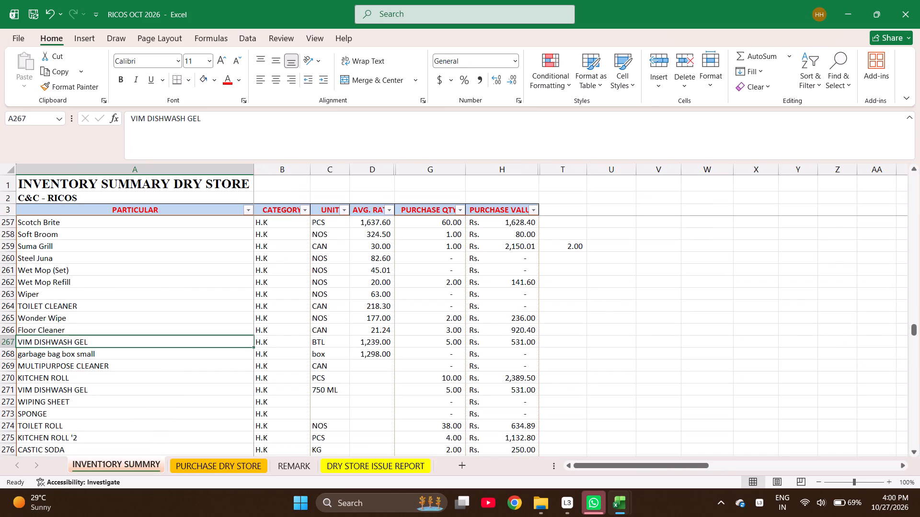
pyautogui.hotkey('ctrl', 'f')
pyautogui.press('Return')
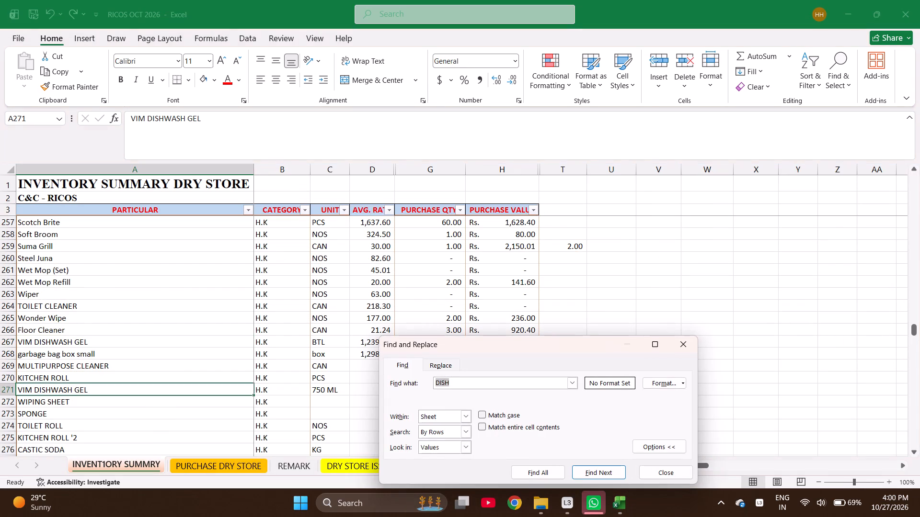
pyautogui.press(']')
pyautogui.press('BackSpace')
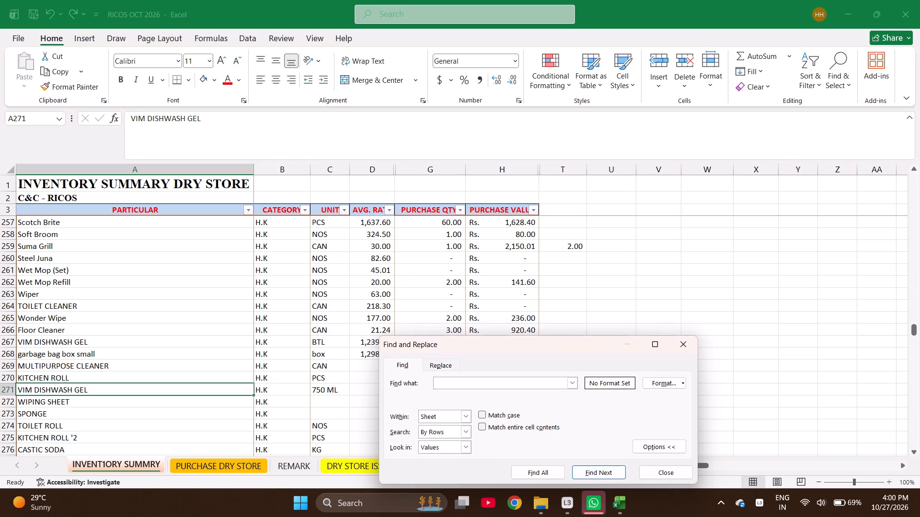
pyautogui.write('FLOOR')
pyautogui.press('Return')
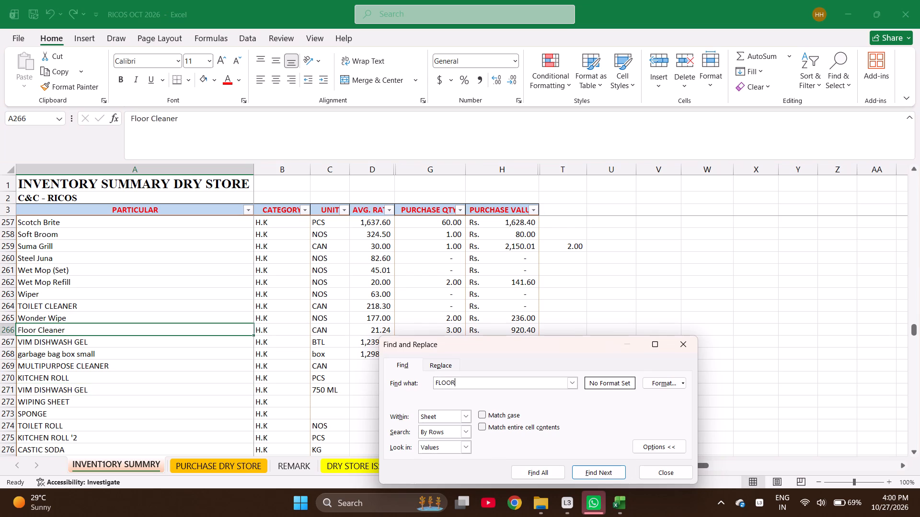
pyautogui.press('Escape')
pyautogui.hotkey('ctrl', 'c')
pyautogui.hotkey('ctrl', 'pagedown')
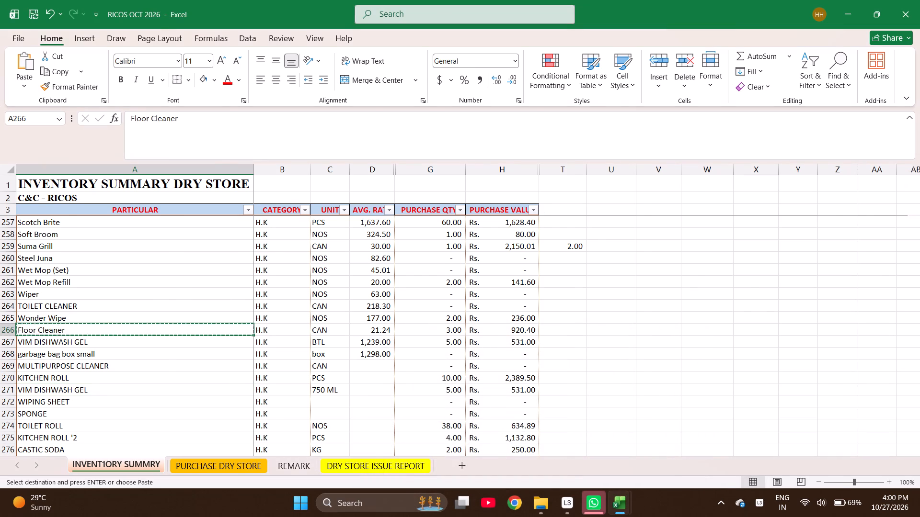
pyautogui.press('Return')
# Enter bill number 710 for VIM DISHWASH GEL and Floor Cleaner in rows 427 and 428.
pyautogui.press('Up')
pyautogui.press('Right')
pyautogui.press('Right')
pyautogui.press('Right')
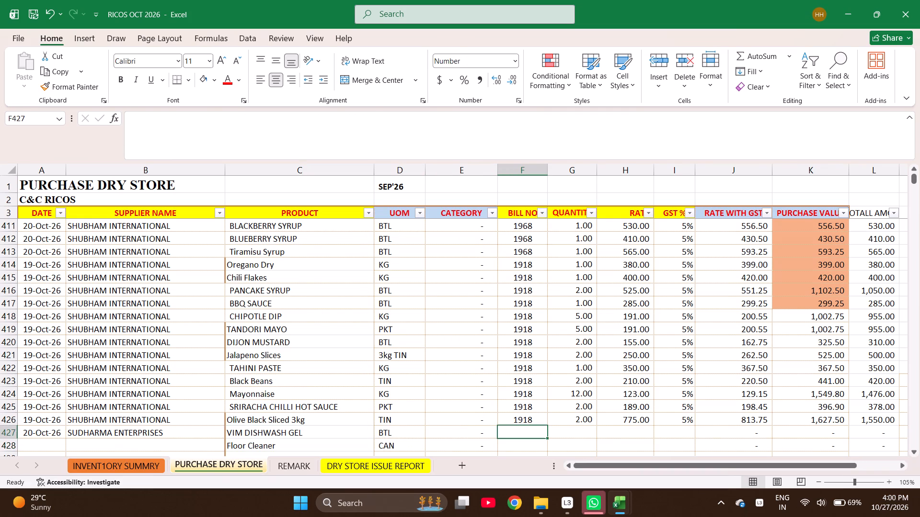
pyautogui.press('4')
pyautogui.press('BackSpace')
pyautogui.write('710')
pyautogui.press('Return')
pyautogui.write('710')
pyautogui.press('Right')
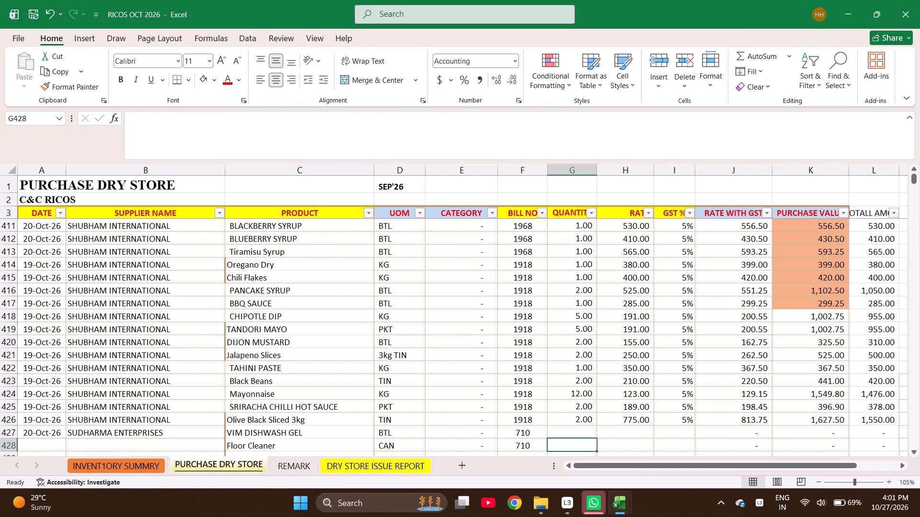
# Enter a quantity of 1 for both VIM DISHWASH GEL and Floor Cleaner.
pyautogui.press('Up')
pyautogui.press('1')
pyautogui.press('Return')
pyautogui.press('1')
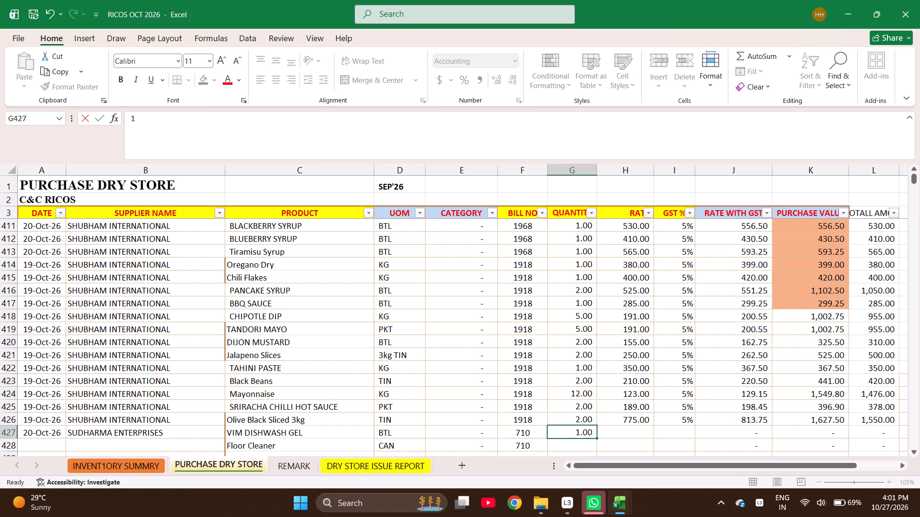
pyautogui.press('Return')
# Enter the rates 90 for VIM DISHWASH GEL and 260 for Floor Cleaner.
pyautogui.press('Right')
pyautogui.press('Up')
pyautogui.press('Up')
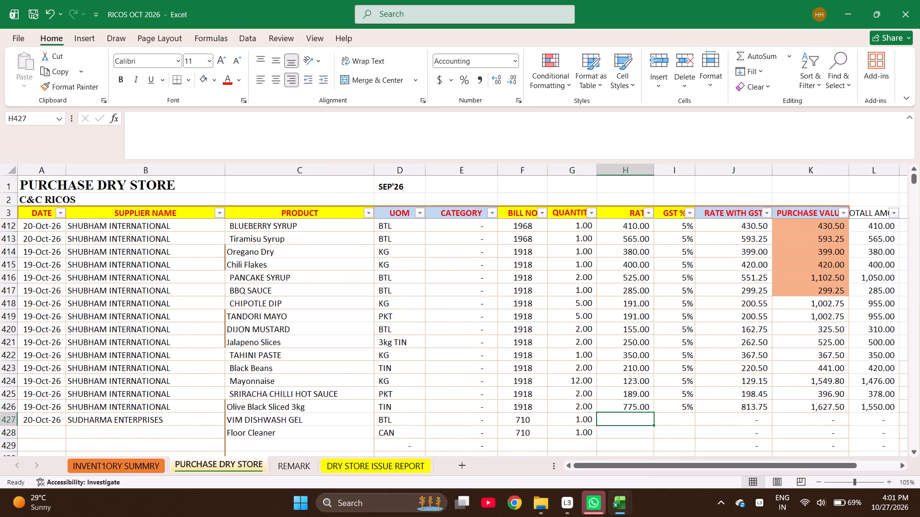
pyautogui.write('90')
pyautogui.press('Return')
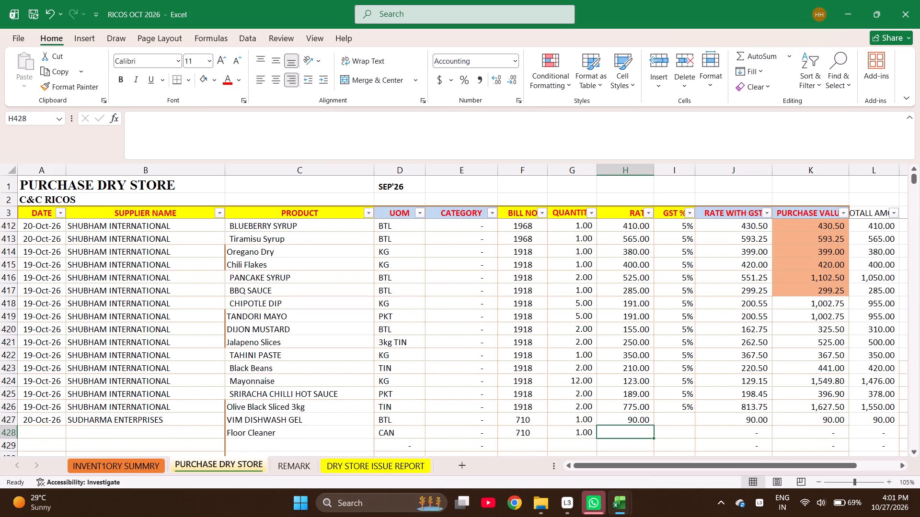
pyautogui.write('260')
pyautogui.press('Return')
pyautogui.press('Up')
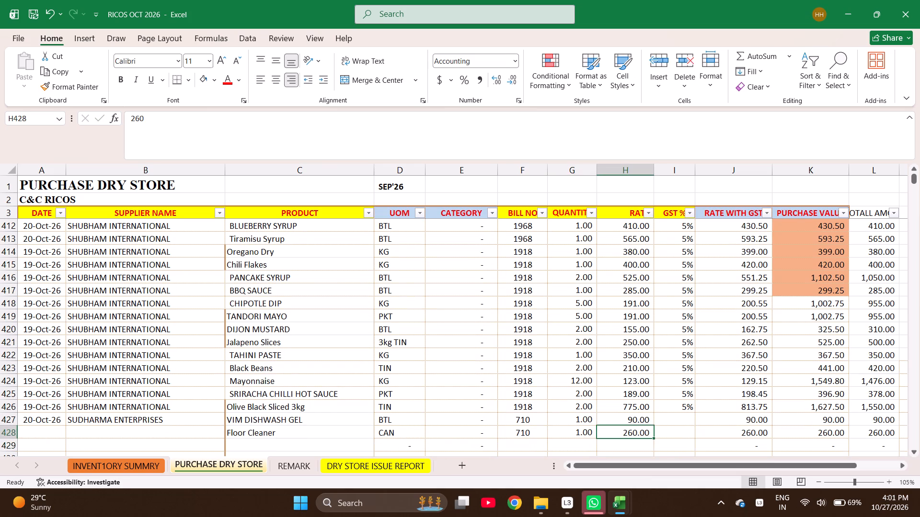
# Set GST to 18% for VIM DISHWASH GEL and Floor Cleaner in rows 427 and 428.
pyautogui.press('Up')
pyautogui.press('Right')
pyautogui.write('18')
pyautogui.press('Return')
pyautogui.write('18')
pyautogui.press('Return')
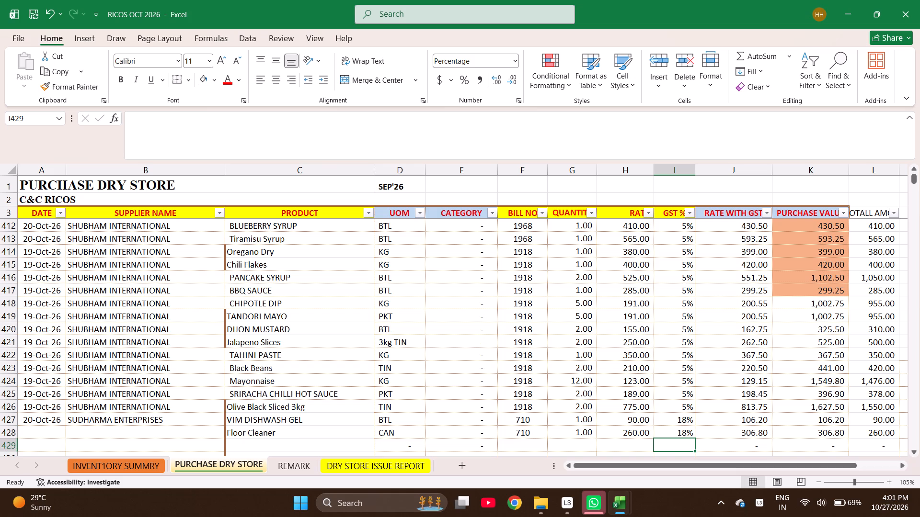
# Enter the date 10-19-2026 in row 428 and fill the supplier SUDHARMA ENTERPRISES down from row 427.
pyautogui.press('Left')
pyautogui.press('Left')
pyautogui.press('Left')
pyautogui.press('Left')
pyautogui.press('Left')
pyautogui.press('Left')
pyautogui.press('Left')
pyautogui.press('Left')
pyautogui.press('Left')
pyautogui.press('Left')
pyautogui.press('Left')
pyautogui.press('Left')
pyautogui.press('Left')
pyautogui.press('Left')
pyautogui.press('Left')
pyautogui.press('Left')
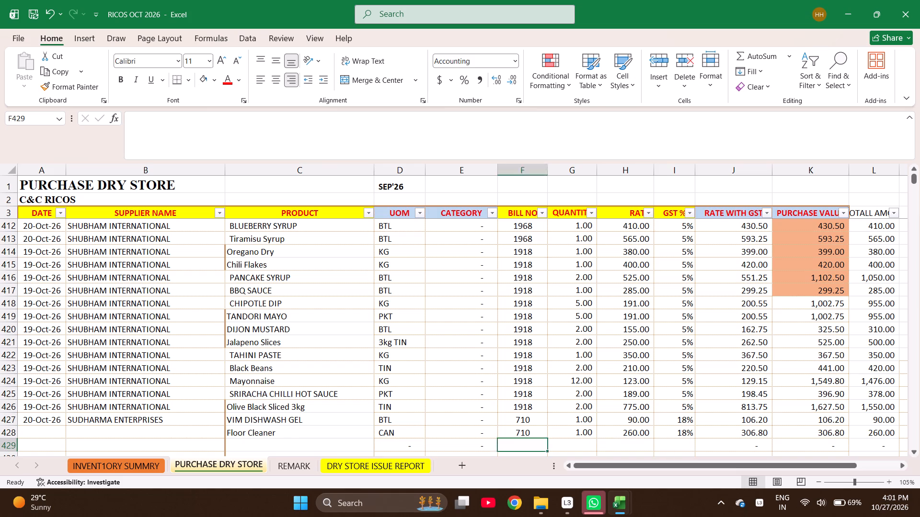
pyautogui.hotkey('ctrl', 'Up')
pyautogui.press('Down')
pyautogui.write('10-')
pyautogui.write('19-20')
pyautogui.write('26')
pyautogui.press('Right')
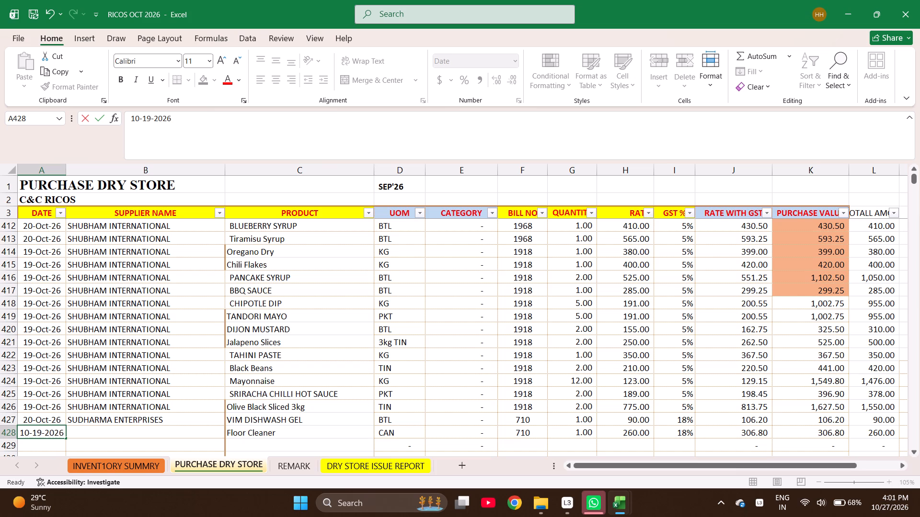
pyautogui.hotkey('ctrl', 'd')
pyautogui.press('Right')
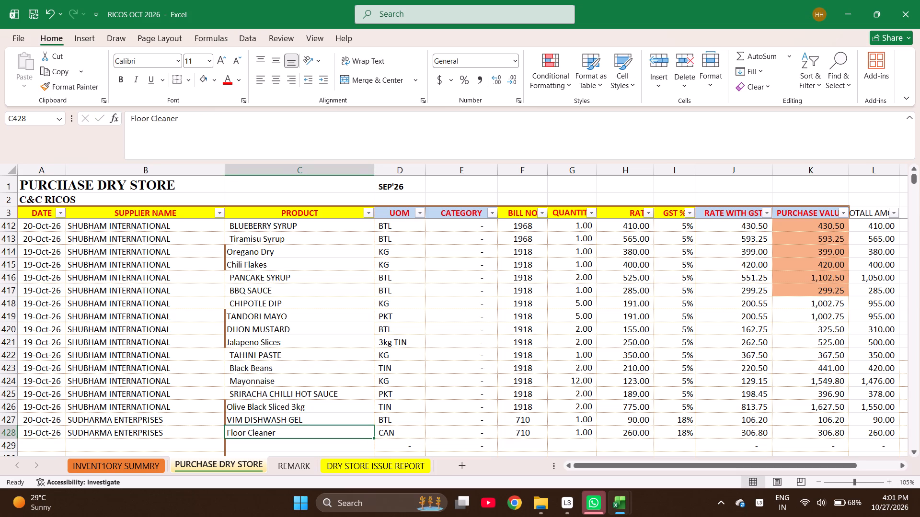
# Fill the date and supplier from row 428 down to row 429, changing row 428's own date to 20 October 2026.
pyautogui.press('Left')
pyautogui.press('Left')
pyautogui.press('Down')
pyautogui.hotkey('ctrl', 'd')
pyautogui.press('Up')
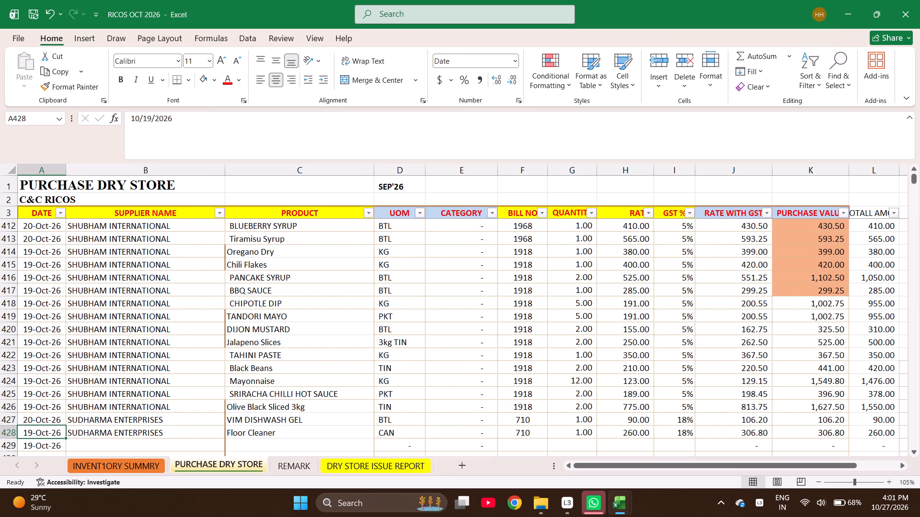
pyautogui.hotkey('ctrl', 'd')
pyautogui.press('Down')
pyautogui.press('Right')
pyautogui.hotkey('ctrl', 'd')
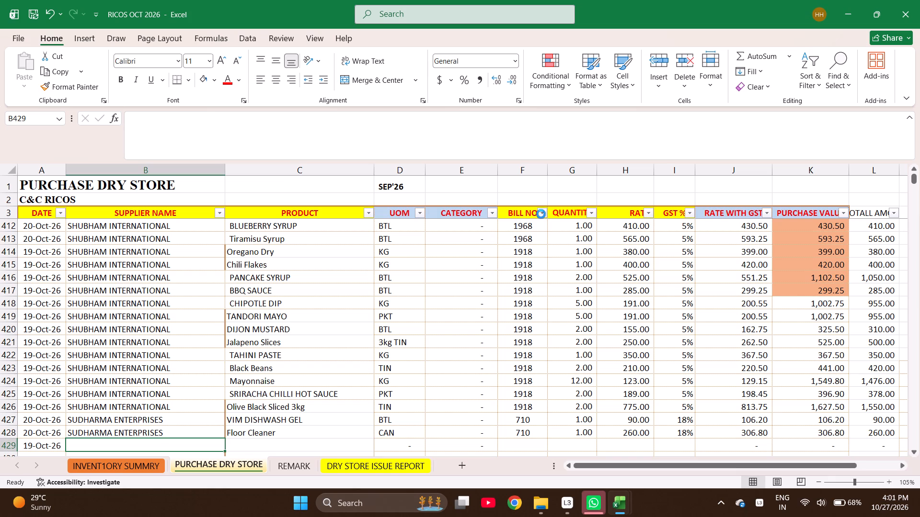
# Enter HIT SPRAY as the product in row 429.
pyautogui.press('Right')
pyautogui.press('h')
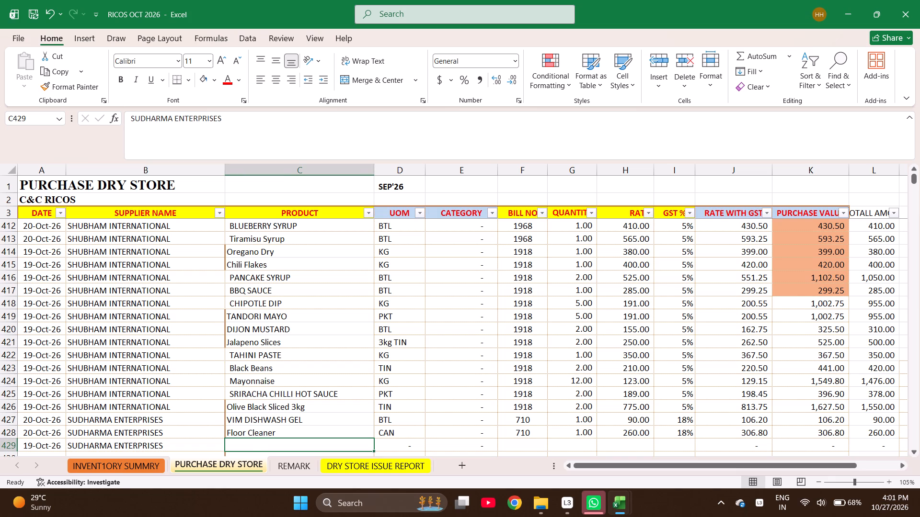
pyautogui.write('IT SPRA')
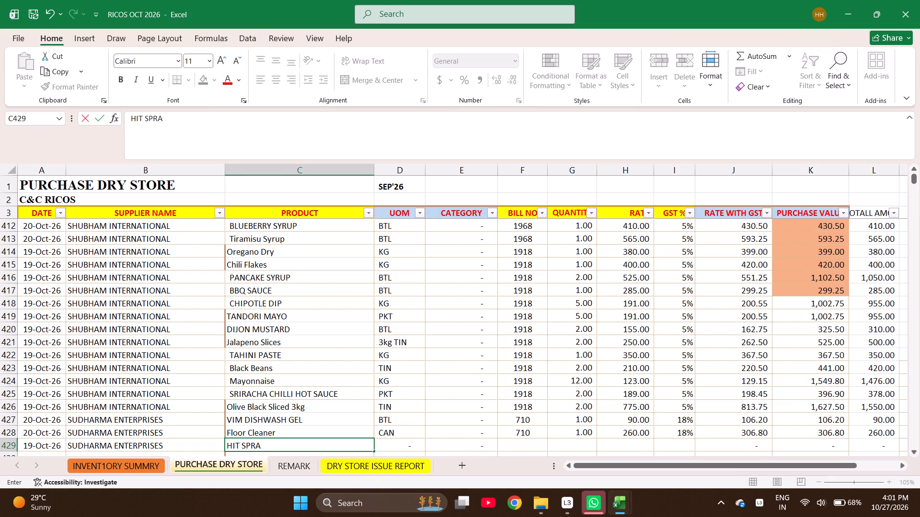
pyautogui.press('u')
pyautogui.press('BackSpace')
pyautogui.press('y')
pyautogui.press('Return')
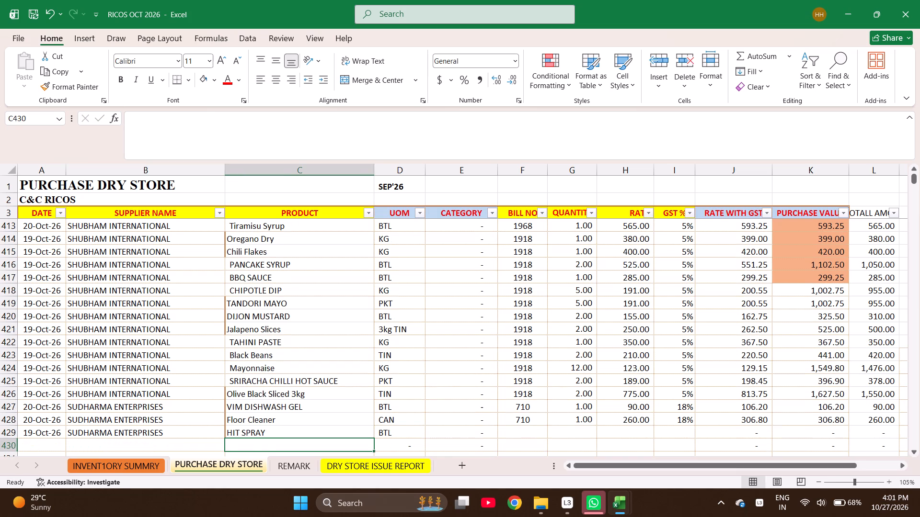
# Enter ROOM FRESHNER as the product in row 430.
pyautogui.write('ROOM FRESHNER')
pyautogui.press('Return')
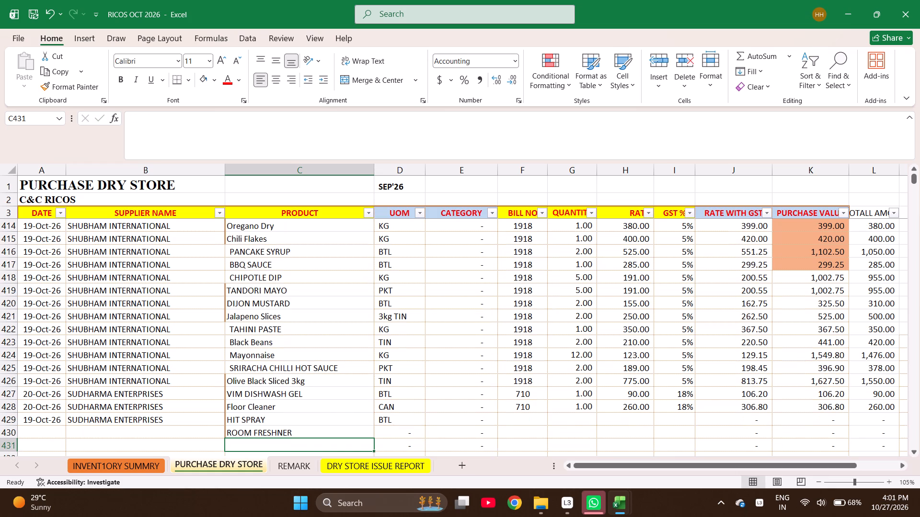
# Find ROOM F in the inventory summary sheet and copy Room Freshener into the product cell of row 430 in the purchase sheet.
pyautogui.hotkey('ctrl', 'pageup')
pyautogui.hotkey('ctrl', 'f')
pyautogui.write('ROOM')
pyautogui.press('Return')
pyautogui.press('space')
pyautogui.write('F')
pyautogui.press('Return')
pyautogui.press('Escape')
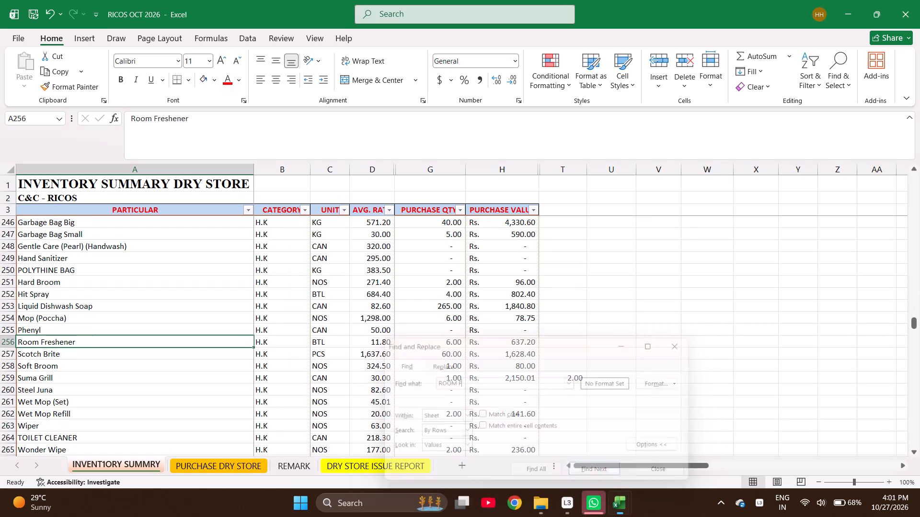
pyautogui.hotkey('ctrl', 'f')
pyautogui.hotkey('ctrl', 'pagedown')
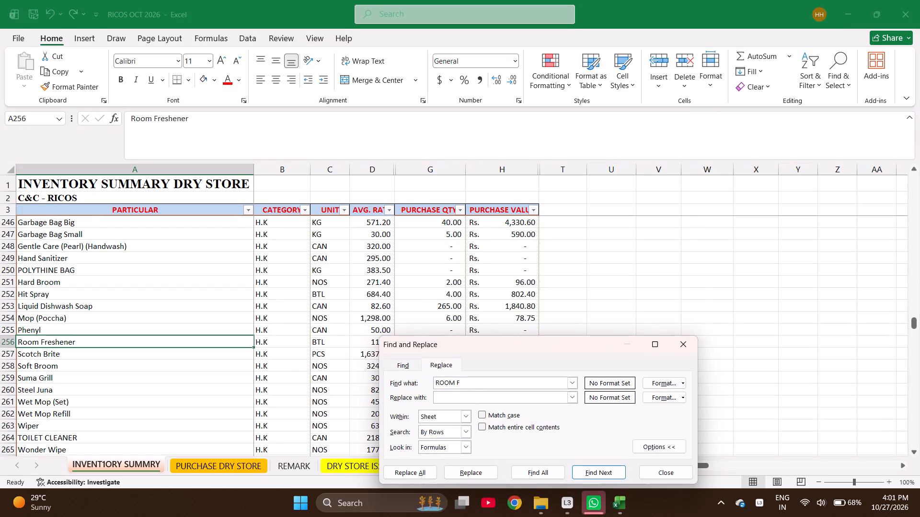
pyautogui.press('Escape')
pyautogui.hotkey('ctrl', 'c')
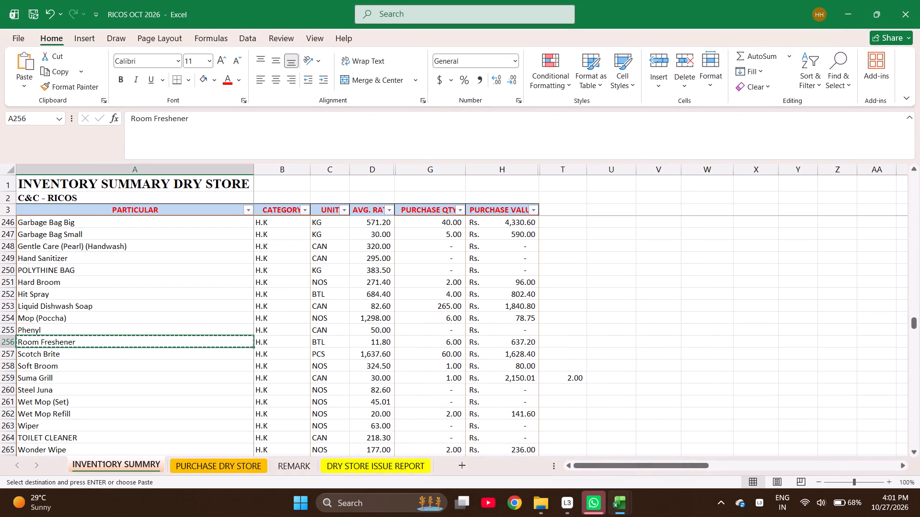
pyautogui.hotkey('ctrl', 'pagedown')
pyautogui.press('Return')
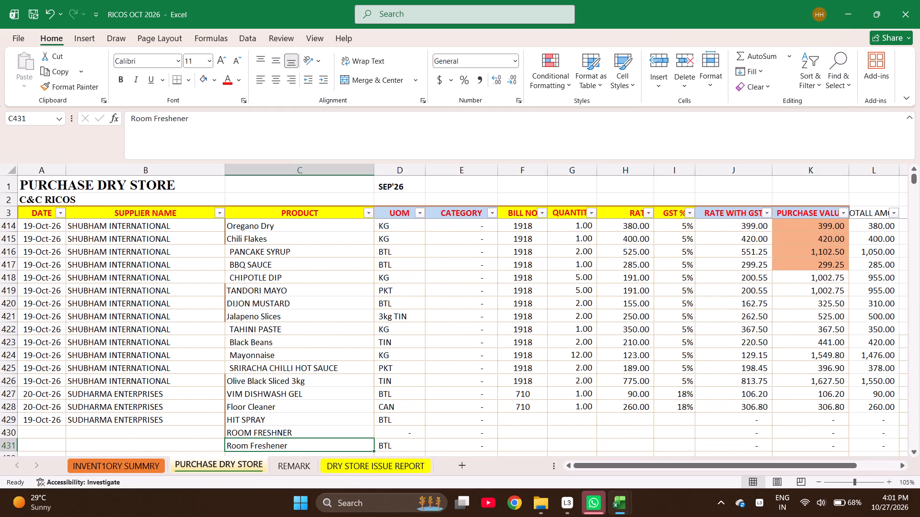
pyautogui.hotkey('ctrl', 'z')
pyautogui.press('Up')
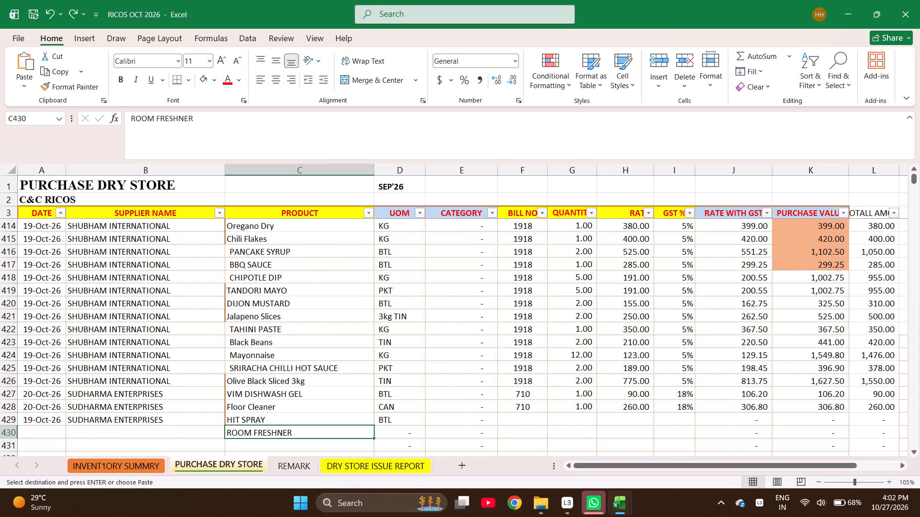
pyautogui.press('Return')
pyautogui.press('Down')
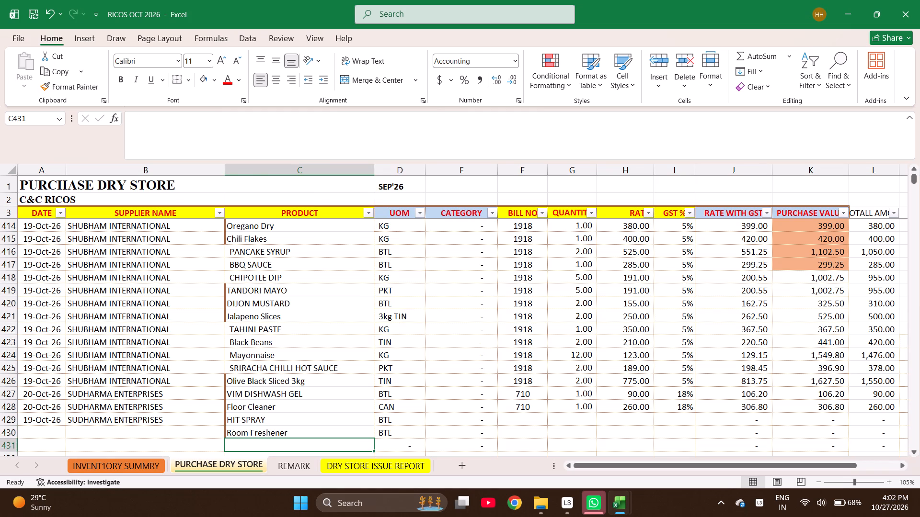
# Find BAG S in the inventory summary sheet and copy Brown Paper Bag Small into the product cell of row 431 in the purchase sheet.
pyautogui.hotkey('ctrl', 'pageup')
pyautogui.hotkey('ctrl', 'f')
pyautogui.write('BAG S3')
pyautogui.press('BackSpace')
pyautogui.press('Return')
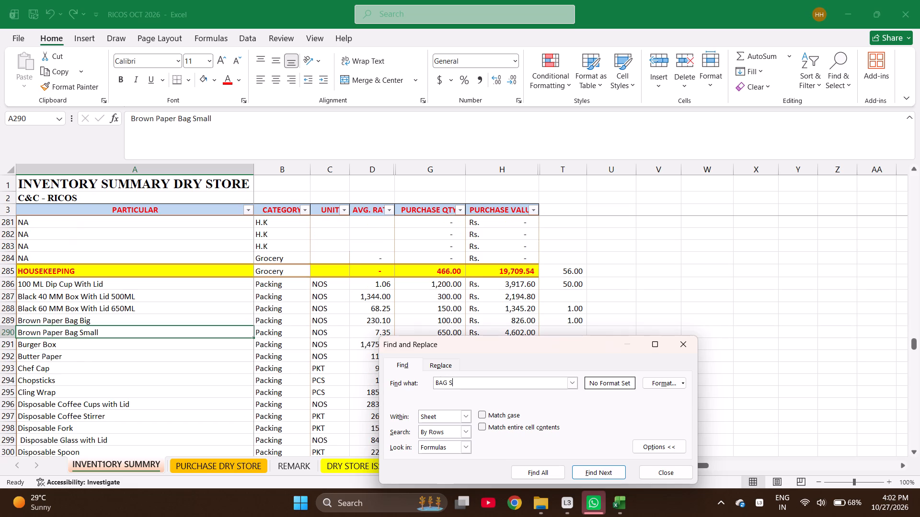
pyautogui.press('Return')
pyautogui.press('Return')
pyautogui.press('Escape')
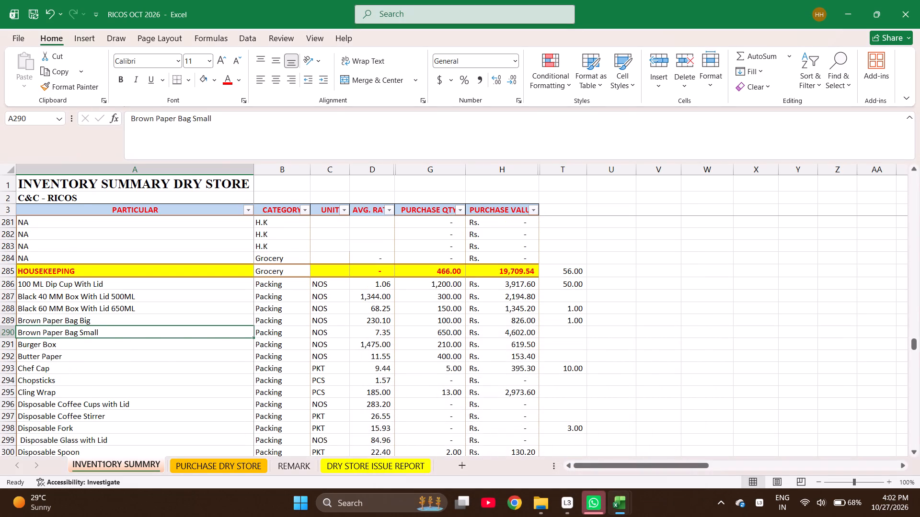
pyautogui.hotkey('ctrl', 'c')
pyautogui.hotkey('ctrl', 'pagedown')
pyautogui.press('Return')
pyautogui.press('Down')
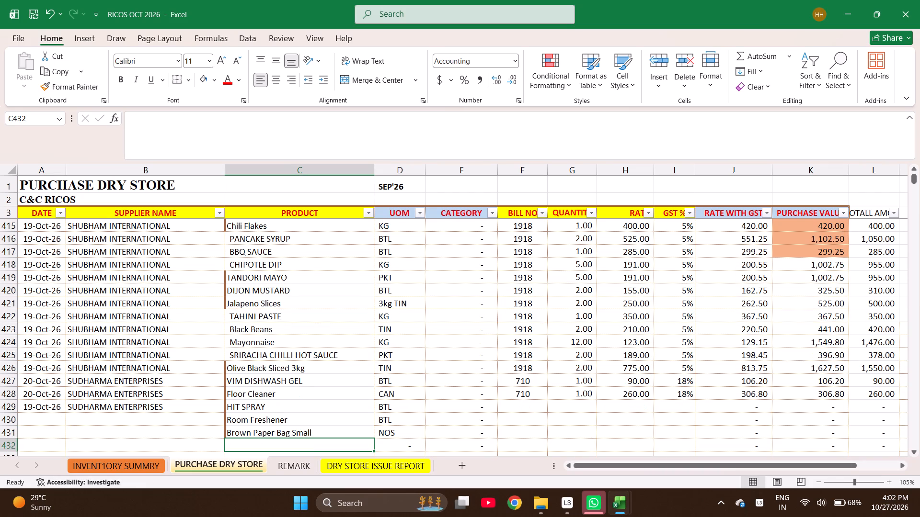
# Find DISH in the inventory summary sheet and copy Liquid Dishwash Soap into the product cell of row 432 in the purchase sheet.
pyautogui.write('DISH')
pyautogui.hotkey('ctrl', 'pageup')
pyautogui.hotkey('ctrl', 'f')
pyautogui.write('DISH')
pyautogui.press('Return')
pyautogui.press('Escape')
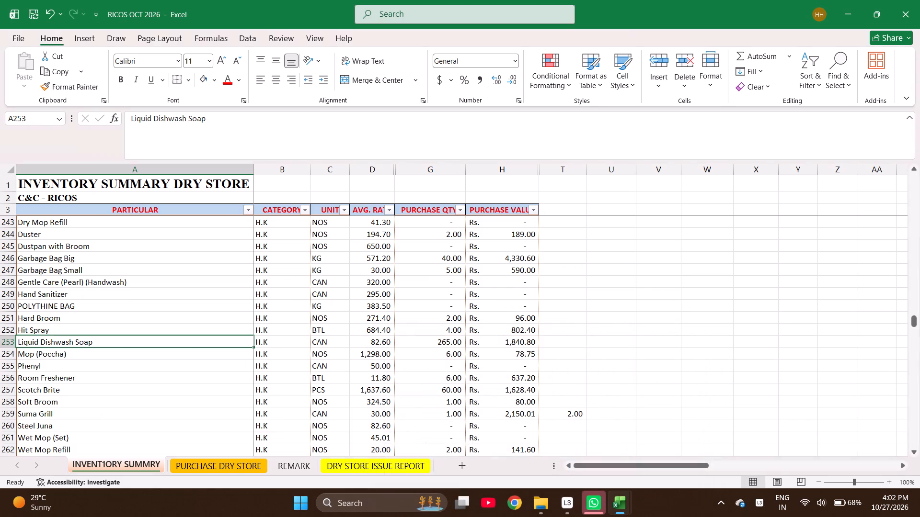
pyautogui.hotkey('ctrl', 'c')
pyautogui.hotkey('ctrl', 'pagedown')
pyautogui.press('Return')
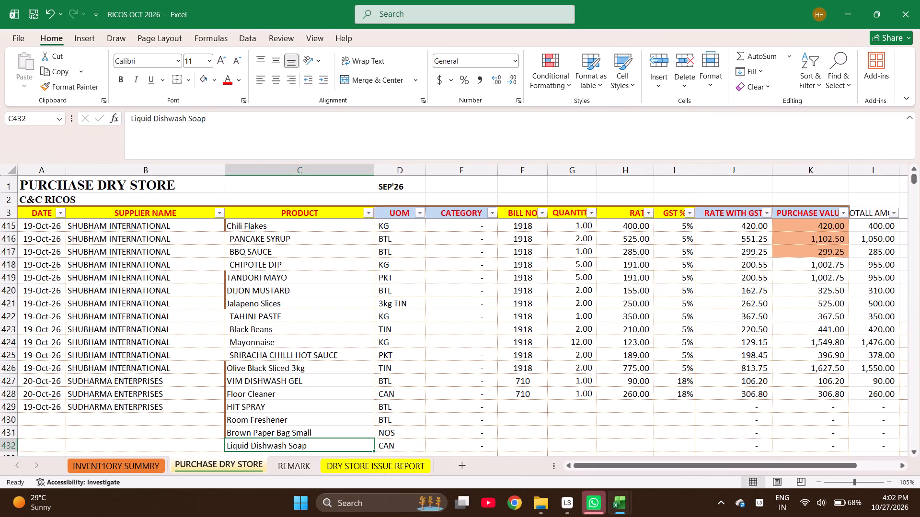
# Enter bill number 708 for HIT SPRAY in row 429.
pyautogui.press('Right')
pyautogui.press('Right')
pyautogui.press('Right')
pyautogui.hotkey('ctrl', 'Up')
pyautogui.press('Down')
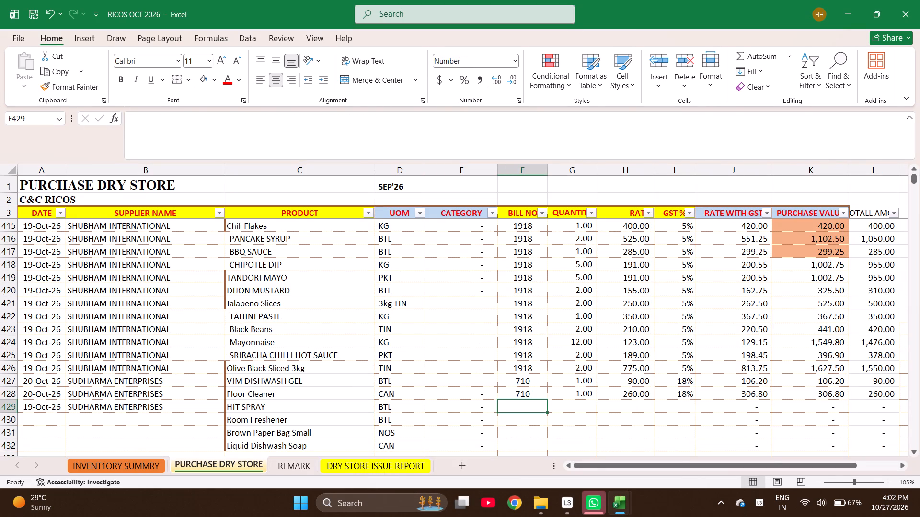
pyautogui.write('708')
pyautogui.press('Right')
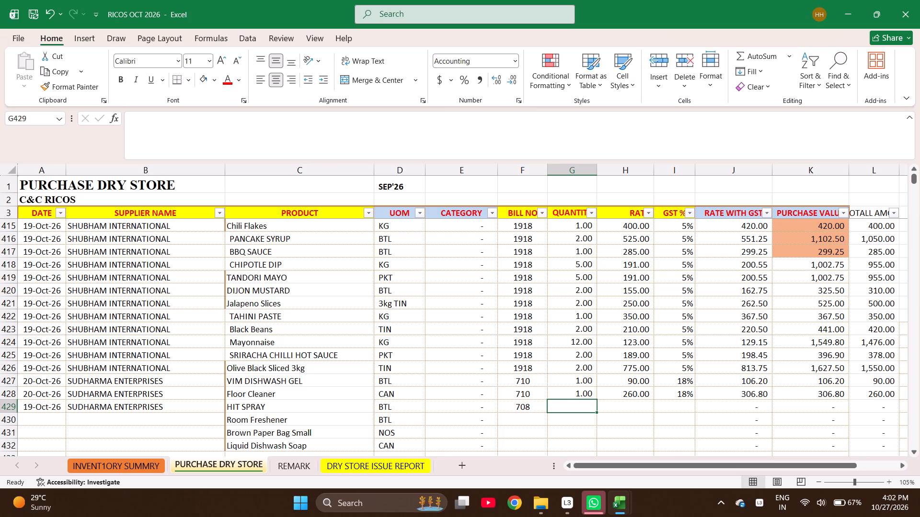
# Enter quantities of 2 for HIT SPRAY, 2 for Room Freshener, 100 for Brown Paper Bag Small and 1 for Liquid Dishwash Soap.
pyautogui.press('2')
pyautogui.press('Return')
pyautogui.press('2')
pyautogui.press('Return')
pyautogui.write('100')
pyautogui.press('Return')
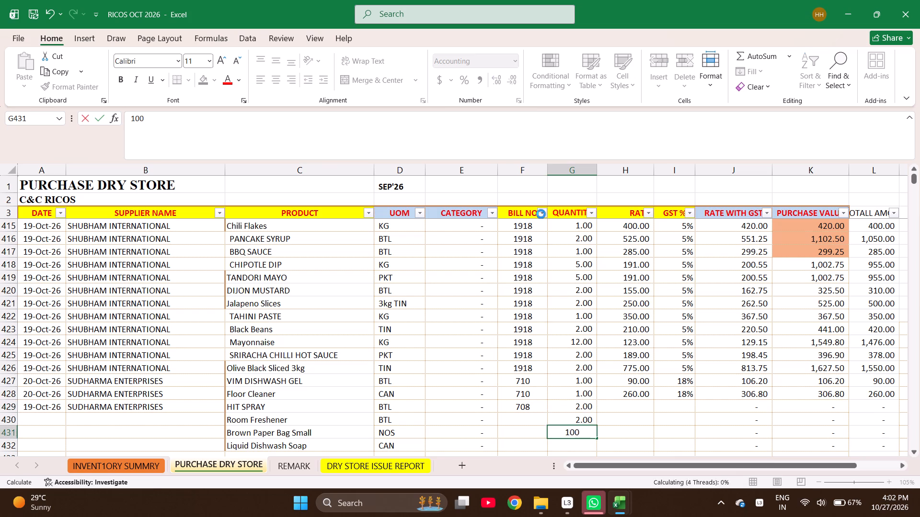
pyautogui.press('1')
pyautogui.press('Return')
# Enter the rates 170 for HIT SPRAY, 90 for Room Freshener, 6 for Brown Paper Bag Small and 260 for Liquid Dishwash Soap.
pyautogui.hotkey('ctrl', 'Up')
pyautogui.press('Right')
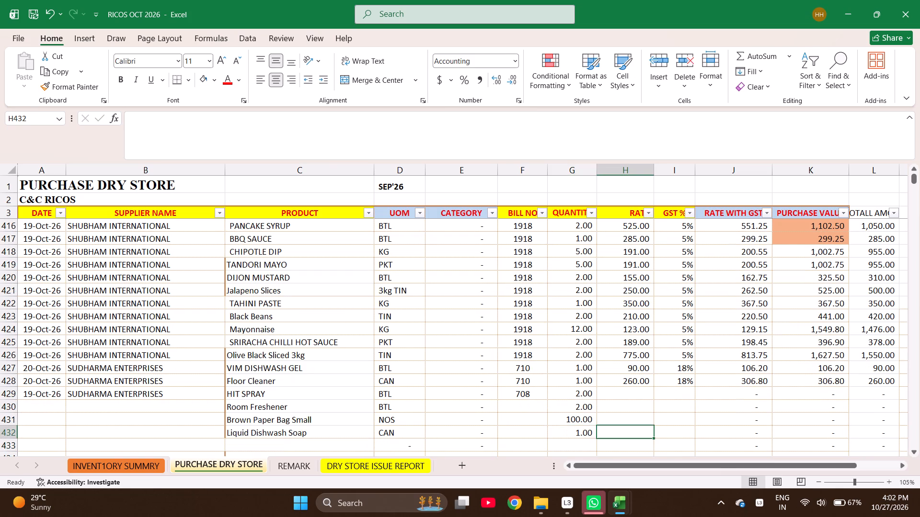
pyautogui.hotkey('ctrl', 'Up')
pyautogui.press('Down')
pyautogui.write('170')
pyautogui.press('Return')
pyautogui.write('90')
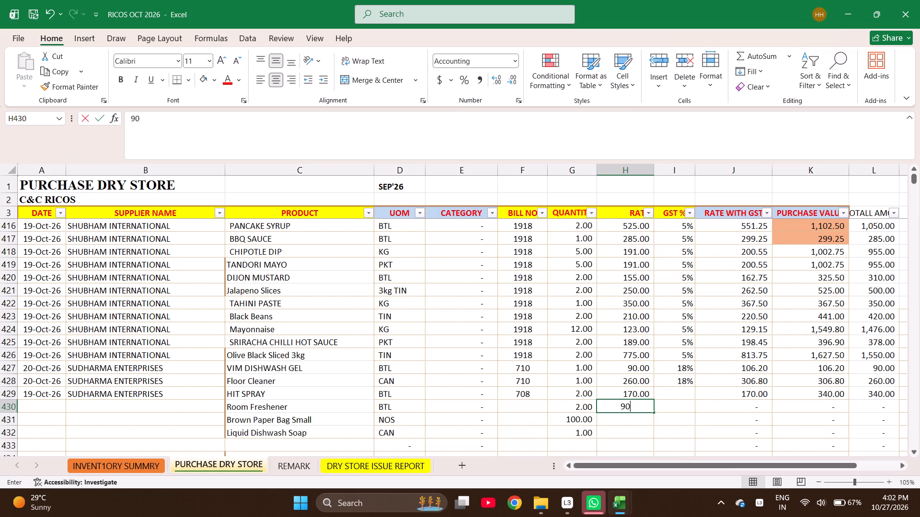
pyautogui.press('Return')
pyautogui.press('6')
pyautogui.press('Return')
pyautogui.write('260')
pyautogui.press('Right')
# Fill the 18% GST from row 428 down to rows 429 through 432.
pyautogui.hotkey('ctrl', 'Up')
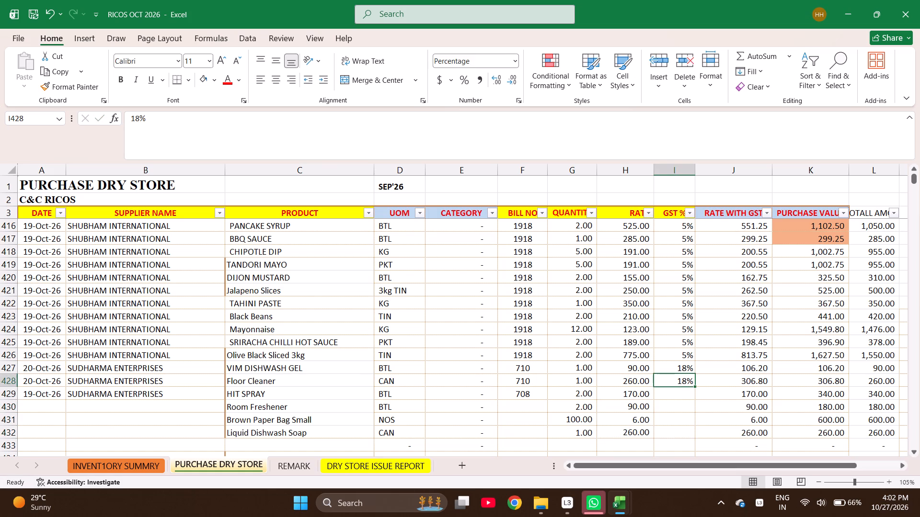
pyautogui.hotkey('shift', 'Down')
pyautogui.hotkey('shift', 'Down')
pyautogui.hotkey('shift', 'Down')
pyautogui.hotkey('shift', 'Down')
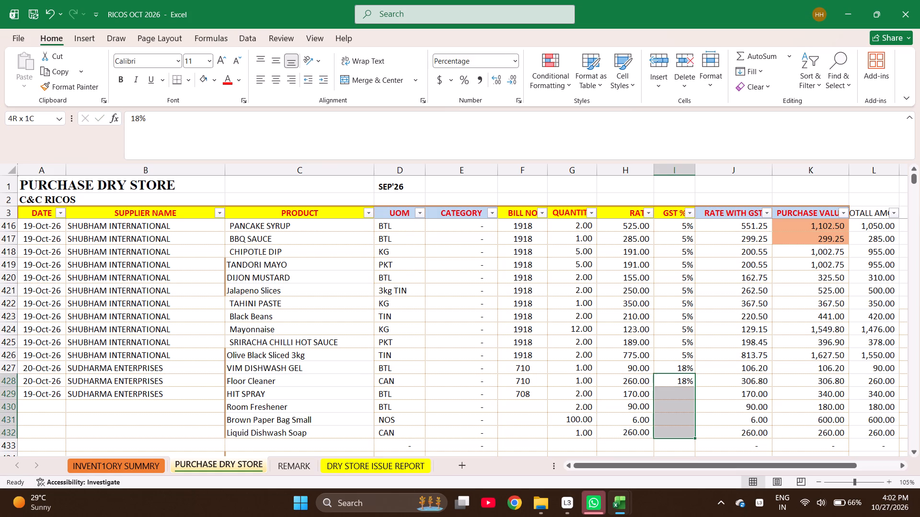
pyautogui.hotkey('ctrl', 'd')
# Fill the 19 October date and SUDHARMA ENTERPRISES supplier from row 429 down to row 432.
pyautogui.hotkey('ctrl', 'Left')
pyautogui.press('Down')
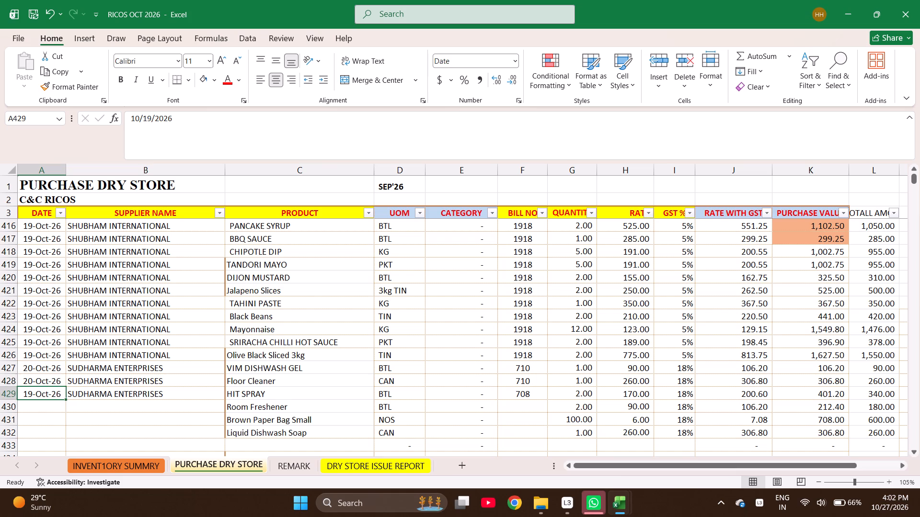
pyautogui.hotkey('shift', 'Right')
pyautogui.hotkey('shift', 'Down')
pyautogui.hotkey('shift', 'Down')
pyautogui.hotkey('shift', 'Down')
pyautogui.hotkey('ctrl', 'd')
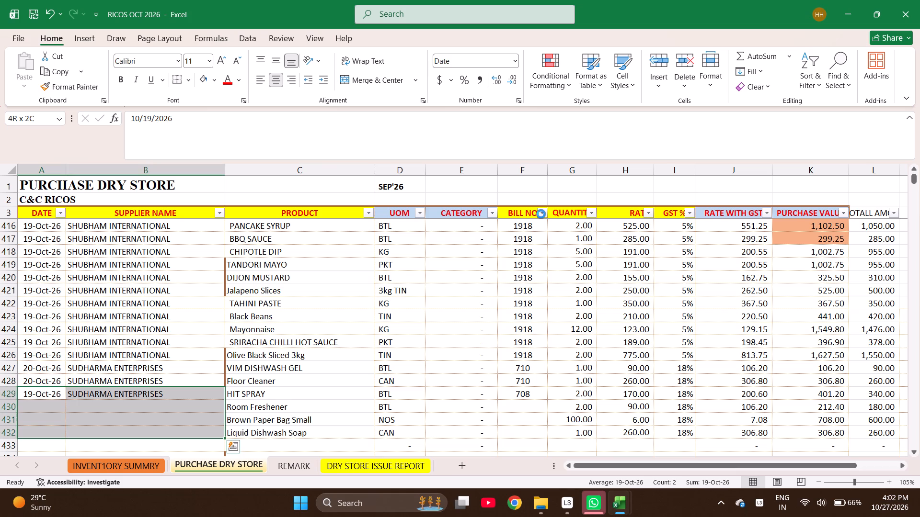
# Fill bill number 708 from row 429 down to row 432.
pyautogui.press('Down')
pyautogui.hotkey('ctrl', 'Right')
pyautogui.press('Right')
pyautogui.press('Up')
pyautogui.hotkey('shift', 'Down')
pyautogui.hotkey('shift', 'Down')
pyautogui.hotkey('shift', 'Down')
pyautogui.hotkey('shift', 'Down')
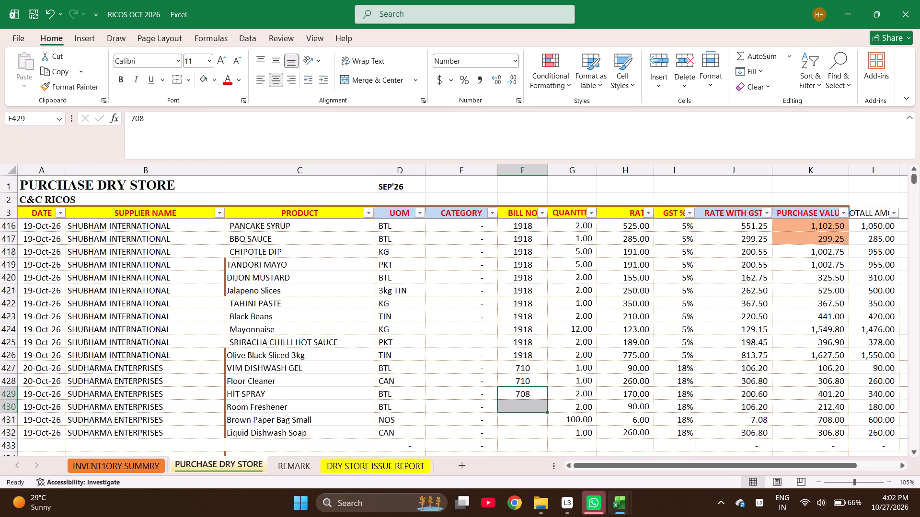
pyautogui.hotkey('shift', 'Up')
pyautogui.hotkey('ctrl', 'd')
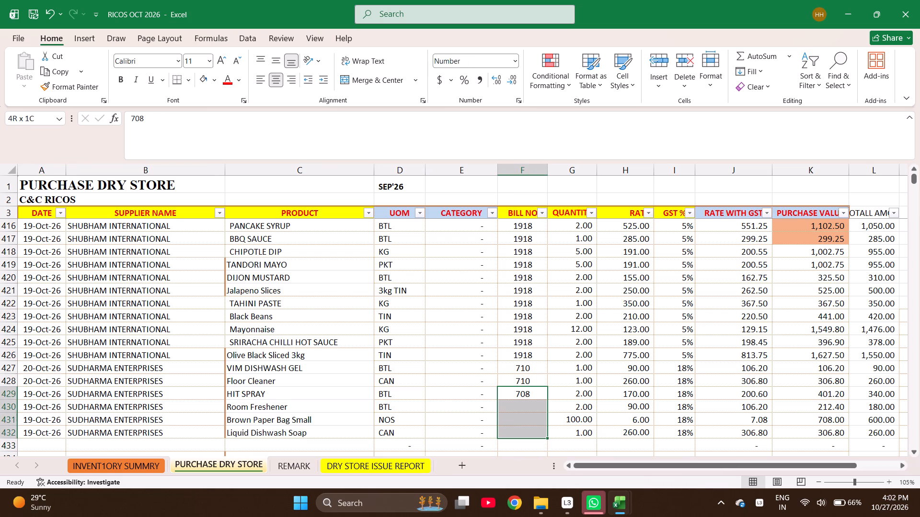
# Check the combined purchase value of bill 708 in rows 429 through 432.
pyautogui.hotkey('ctrl', 'Right')
pyautogui.press('Left')
pyautogui.hotkey('shift', 'Down')
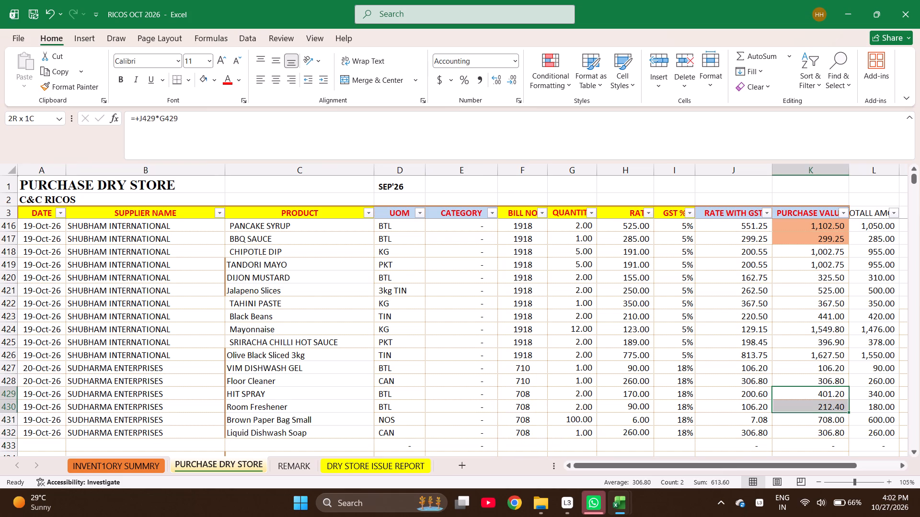
pyautogui.hotkey('shift', 'Down')
pyautogui.hotkey('shift', 'Down')
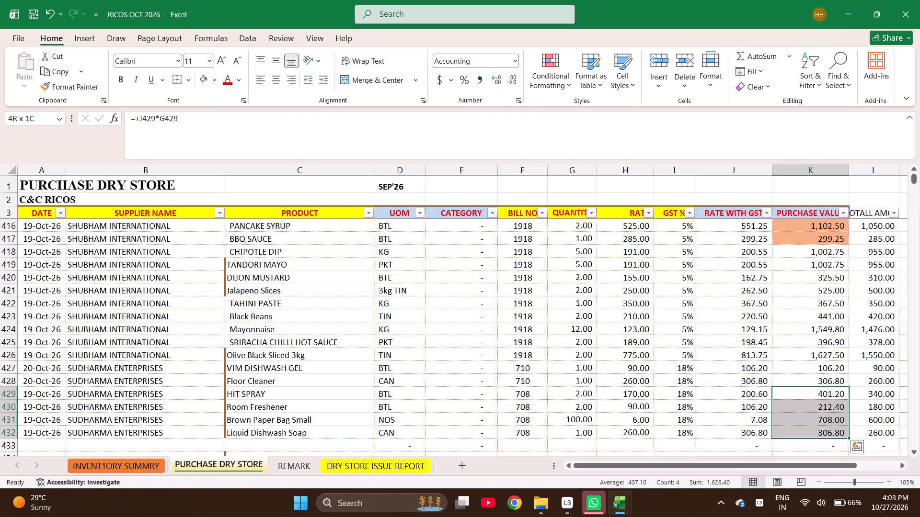
# Search the bill number filter for 704 and close it without applying a filter.
pyautogui.click(530, 213)
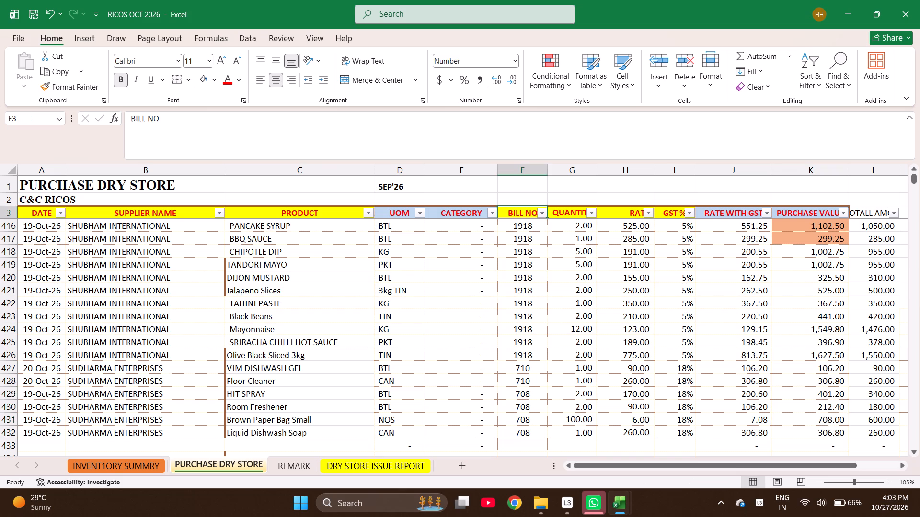
pyautogui.click(542, 219)
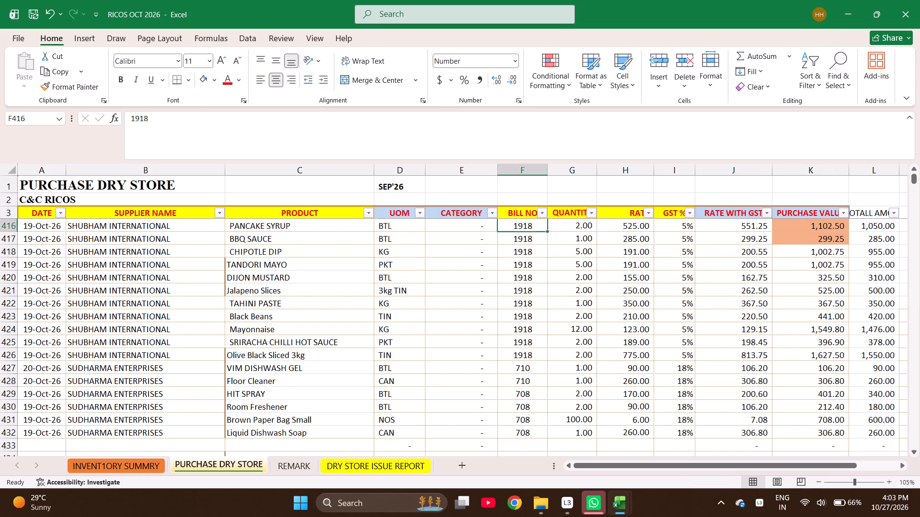
pyautogui.click(544, 211)
pyautogui.press('e')
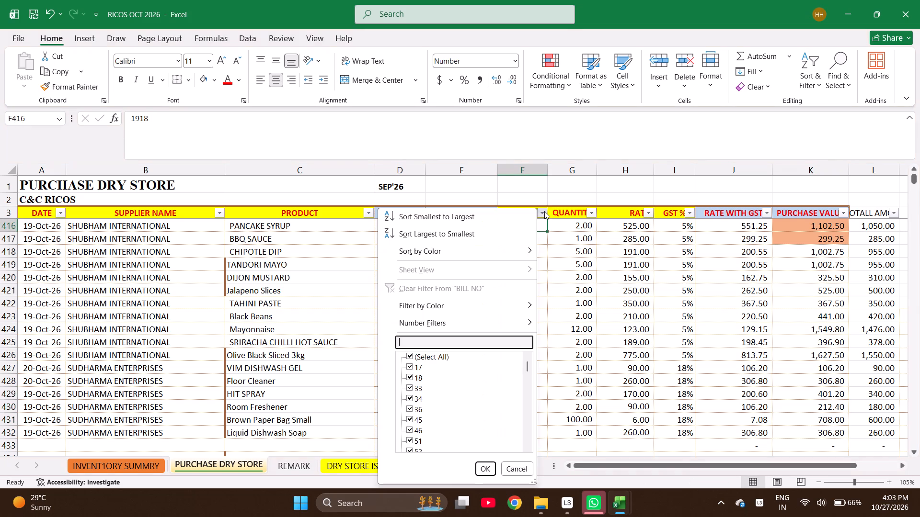
pyautogui.write('704')
pyautogui.press('Escape')
pyautogui.press('Escape')
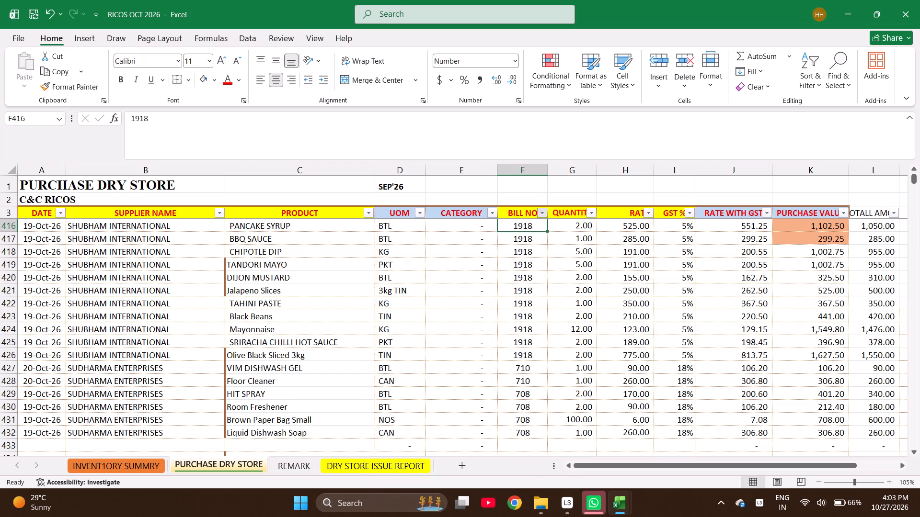
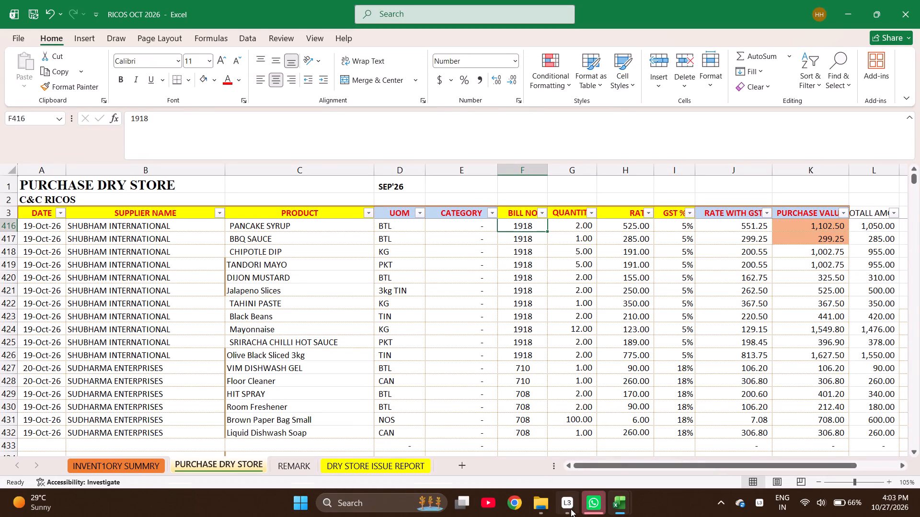
pyautogui.click(565, 432)
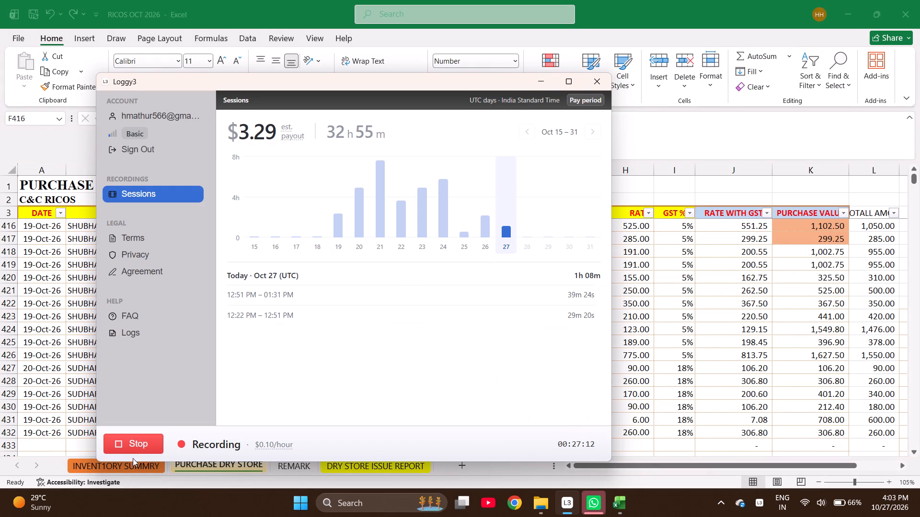
pyautogui.click(136, 436)
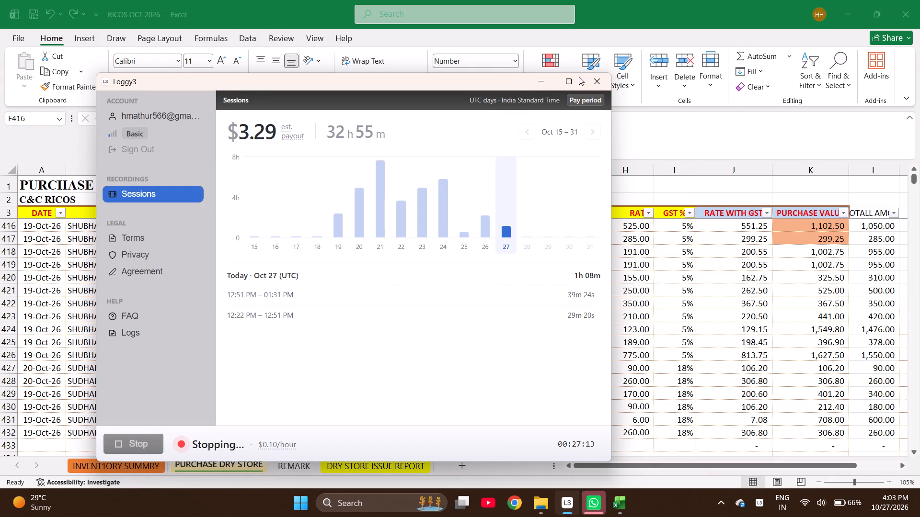
pyautogui.click(603, 83)
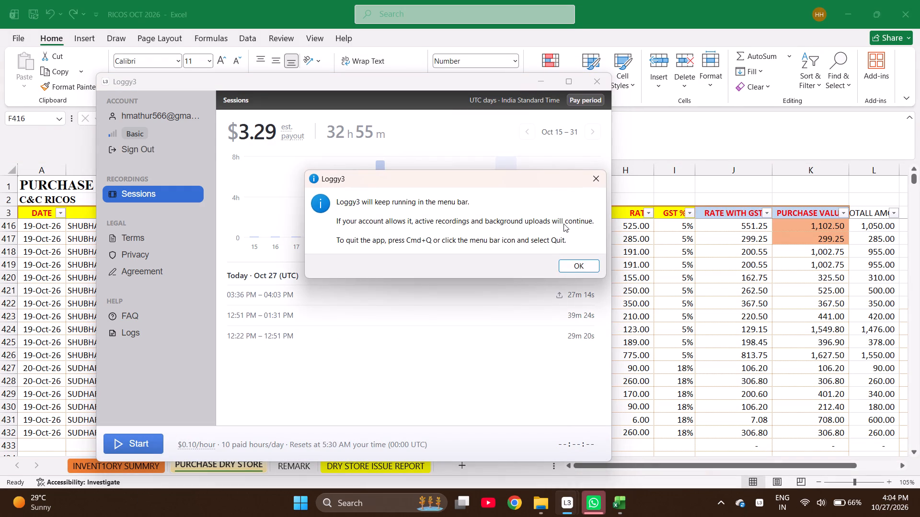
pyautogui.click(575, 264)
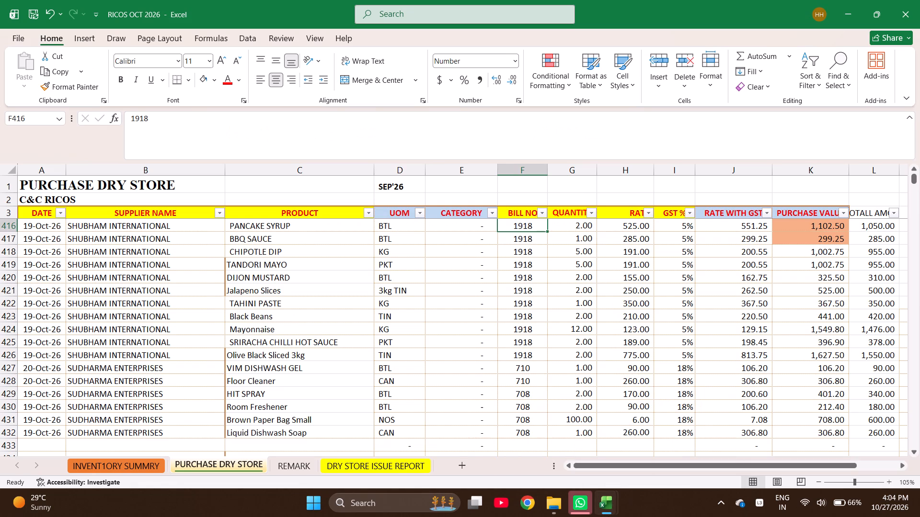
# Save the RICOS OCT 2026 workbook with the entered SUDHARMA ENTERPRISES bills.
pyautogui.hotkey('ctrl', 's')
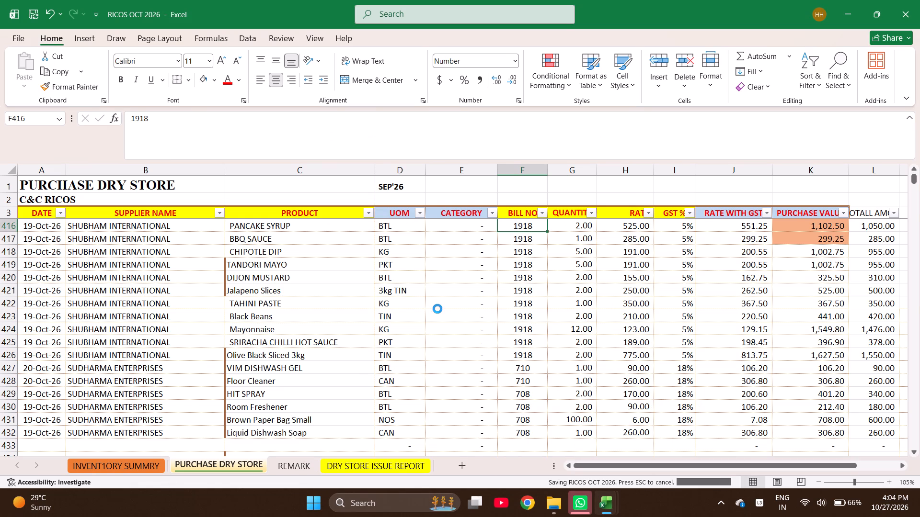
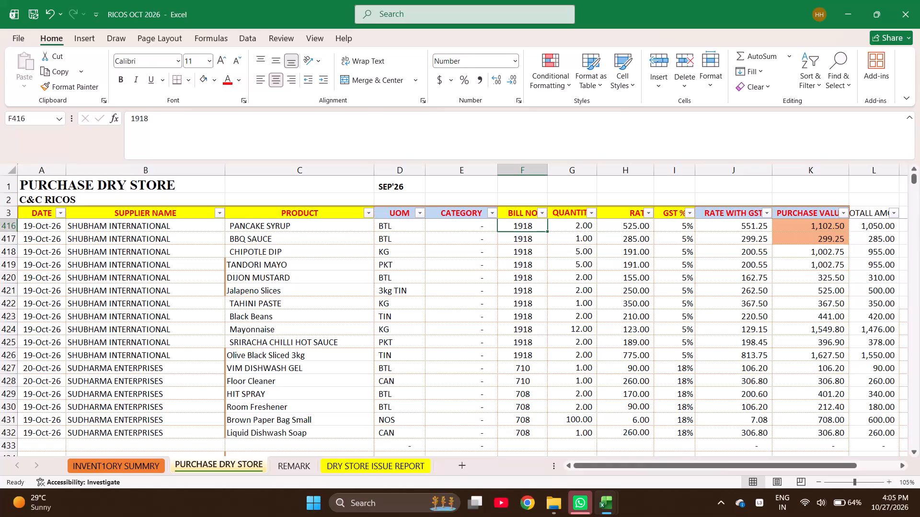
# Change the month label in cell D1 of the purchase sheet to OCT'26.
pyautogui.click(393, 187)
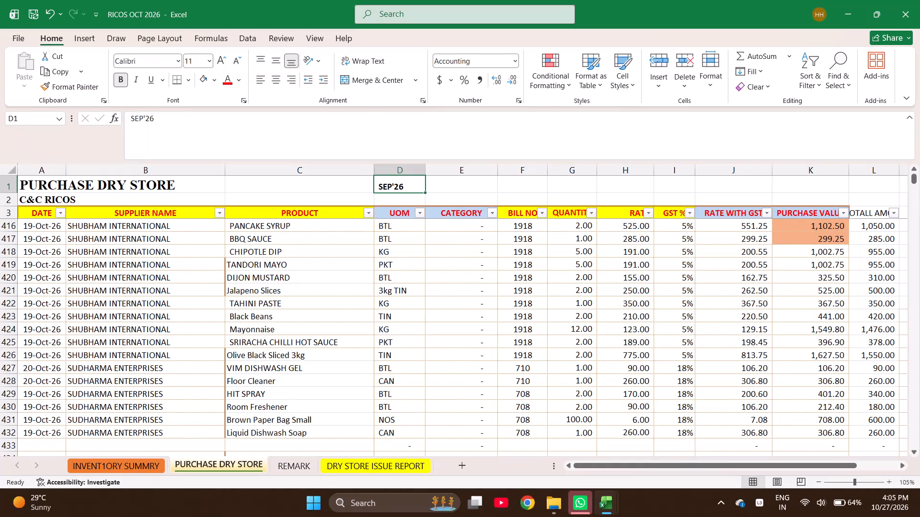
pyautogui.click(200, 120)
pyautogui.press('Left')
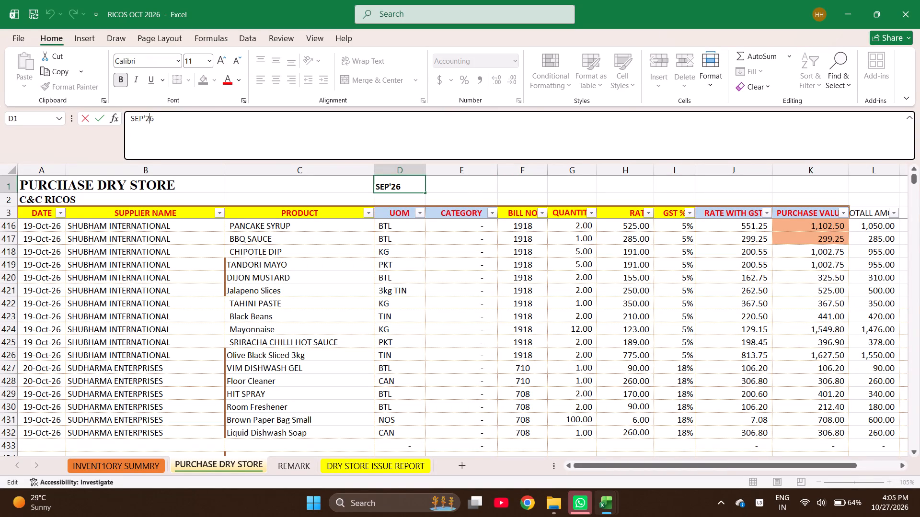
pyautogui.press('Left')
pyautogui.press('Left')
pyautogui.press('BackSpace')
pyautogui.press('BackSpace')
pyautogui.press('BackSpace')
pyautogui.press('BackSpace')
pyautogui.write('OCT')
pyautogui.press('Return')
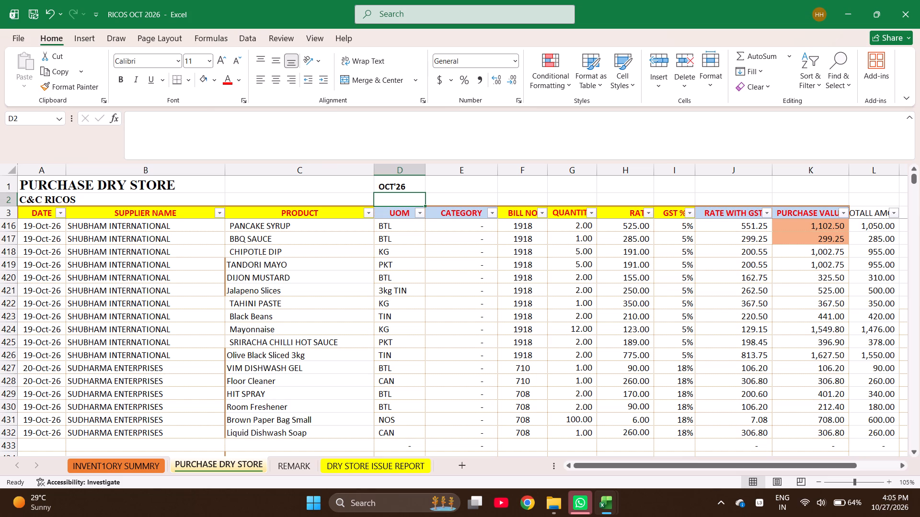
# Examine the amounts noted in the SHIVAM column, from the latest bill rows up to the top and back down.
pyautogui.hscroll(-3, 650, 354)
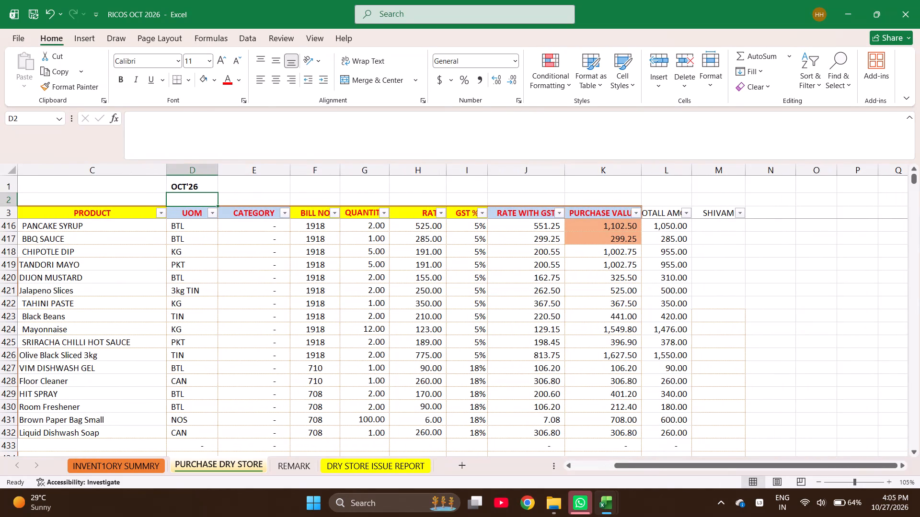
pyautogui.click(705, 316)
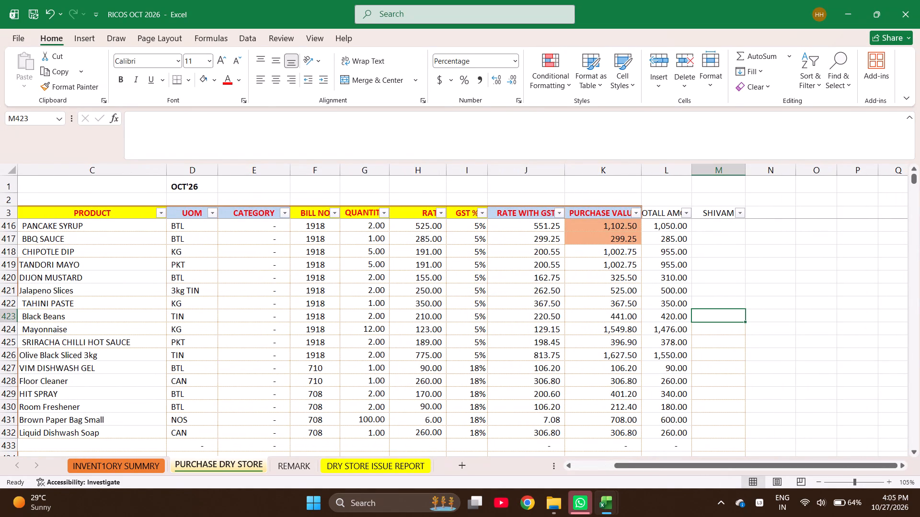
pyautogui.hotkey('shift', 'Down')
pyautogui.press('Up')
pyautogui.press('Up')
pyautogui.press('Up')
pyautogui.press('Up')
pyautogui.press('Up')
pyautogui.press('Up')
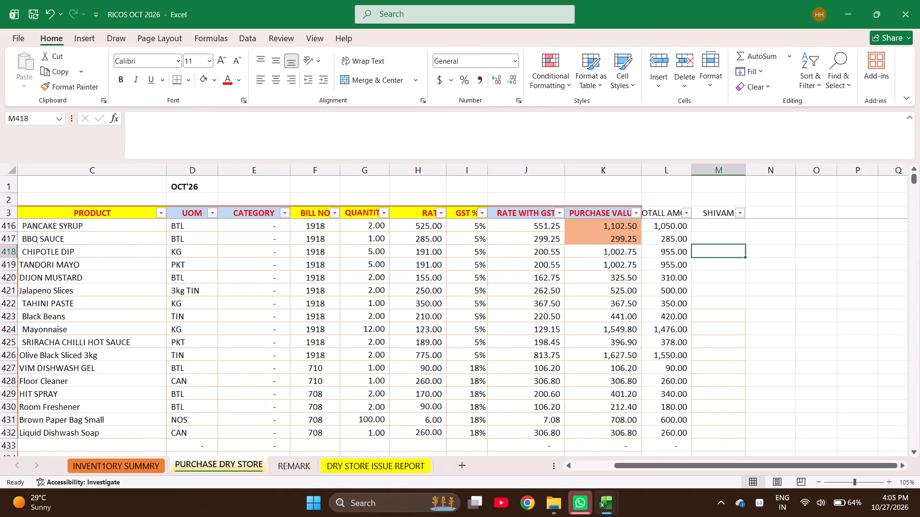
pyautogui.press('Up')
pyautogui.press('Up')
pyautogui.press('Up')
pyautogui.press('Up')
pyautogui.press('Up')
pyautogui.press('Up')
pyautogui.press('Up')
pyautogui.press('Up')
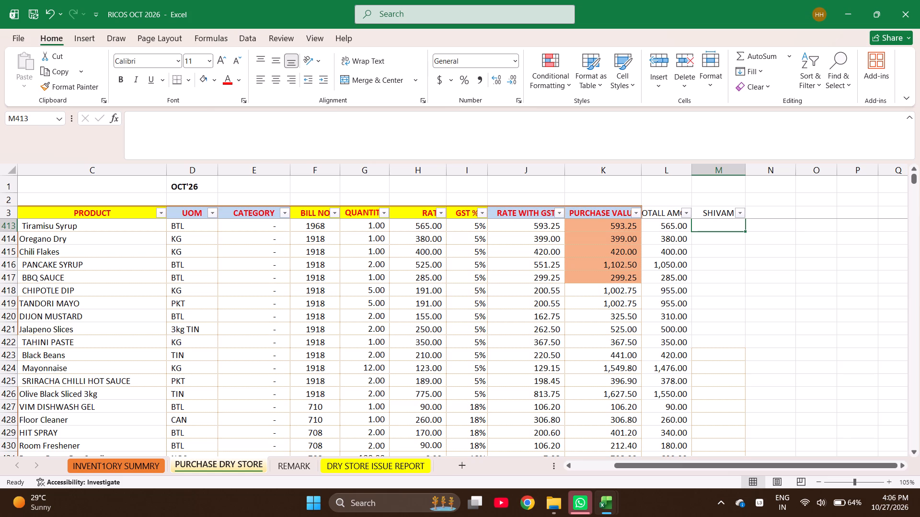
pyautogui.hotkey('ctrl', 'Up')
pyautogui.hotkey('ctrl', 'Up')
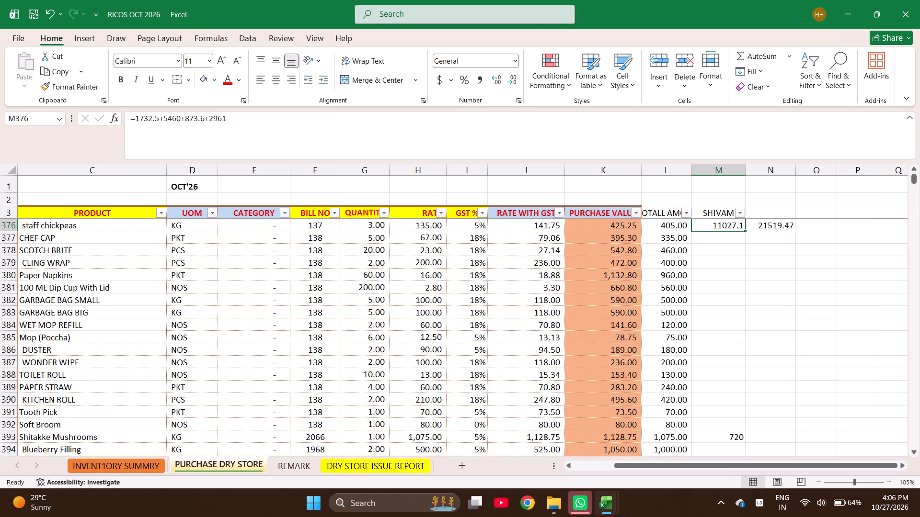
pyautogui.press('Up')
pyautogui.press('Up')
pyautogui.hotkey('ctrl', 'Up')
pyautogui.press('Up')
pyautogui.press('Up')
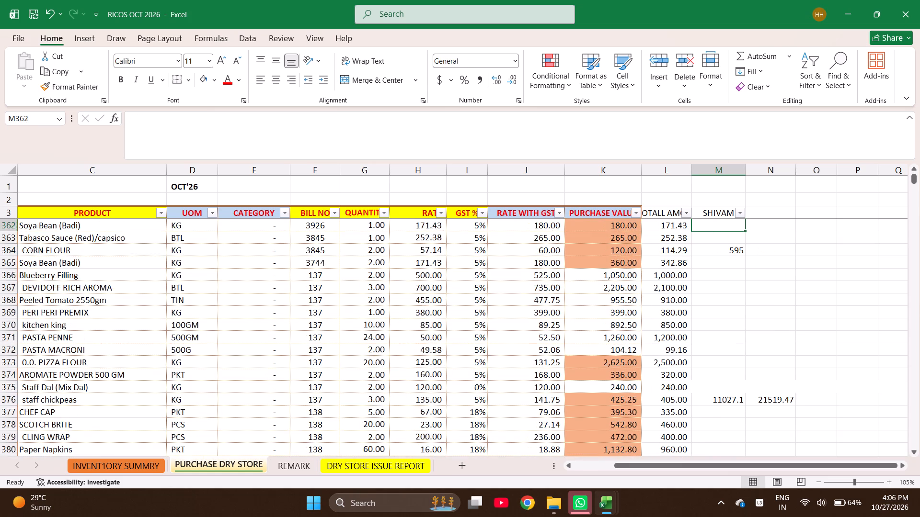
pyautogui.hotkey('ctrl', 'Up')
pyautogui.hotkey('ctrl', 'Up')
pyautogui.hotkey('ctrl', 'Up')
pyautogui.hotkey('ctrl', 'Up')
pyautogui.hotkey('ctrl', 'Up')
pyautogui.hotkey('ctrl', 'Up')
pyautogui.hotkey('ctrl', 'Up')
pyautogui.hotkey('ctrl', 'Up')
pyautogui.hotkey('ctrl', 'Up')
pyautogui.hotkey('ctrl', 'Up')
pyautogui.hotkey('ctrl', 'Up')
pyautogui.hotkey('ctrl', 'Up')
pyautogui.hotkey('ctrl', 'Up')
pyautogui.hotkey('ctrl', 'Up')
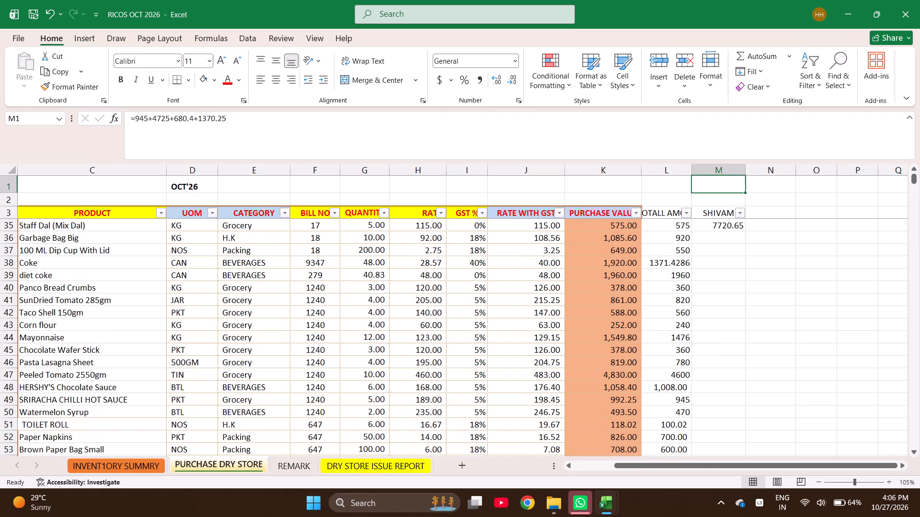
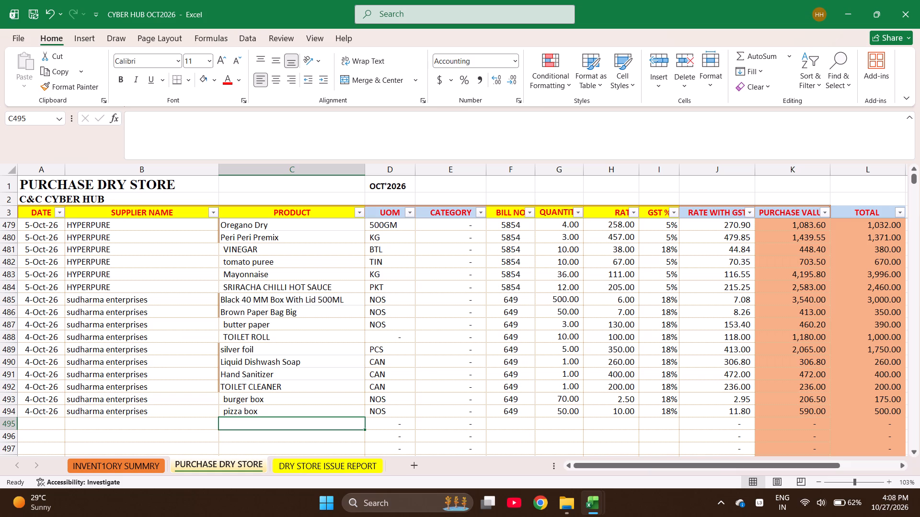
# Switch to the RICOS OCT 2026 workbook and apply the comma number style to the total amount column L of the purchase sheet.
pyautogui.hotkey('alt', 'Tab')
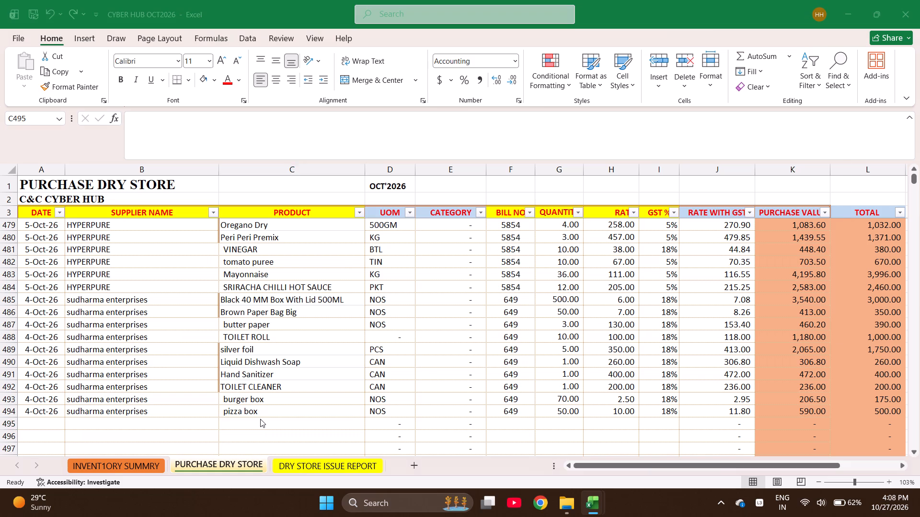
pyautogui.hotkey('alt', 'Tab')
pyautogui.hotkey('alt', 'Tab')
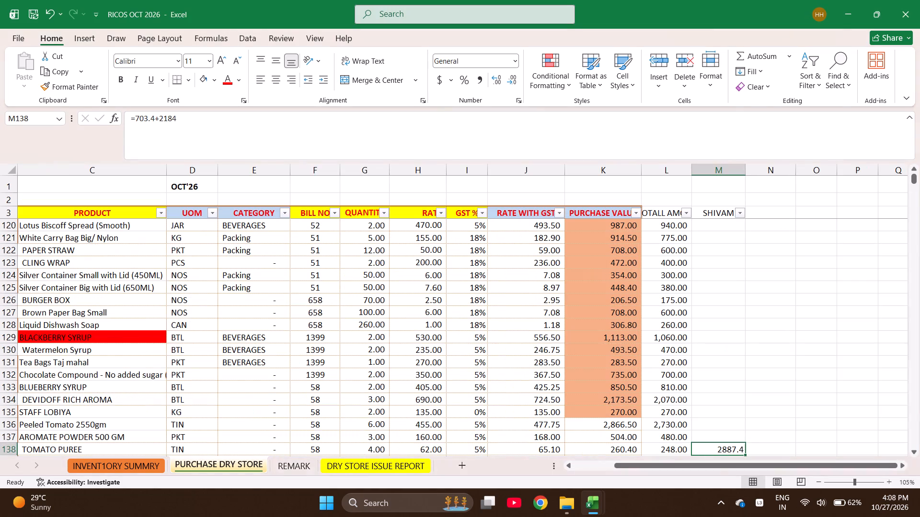
pyautogui.scroll(16, 246, 312)
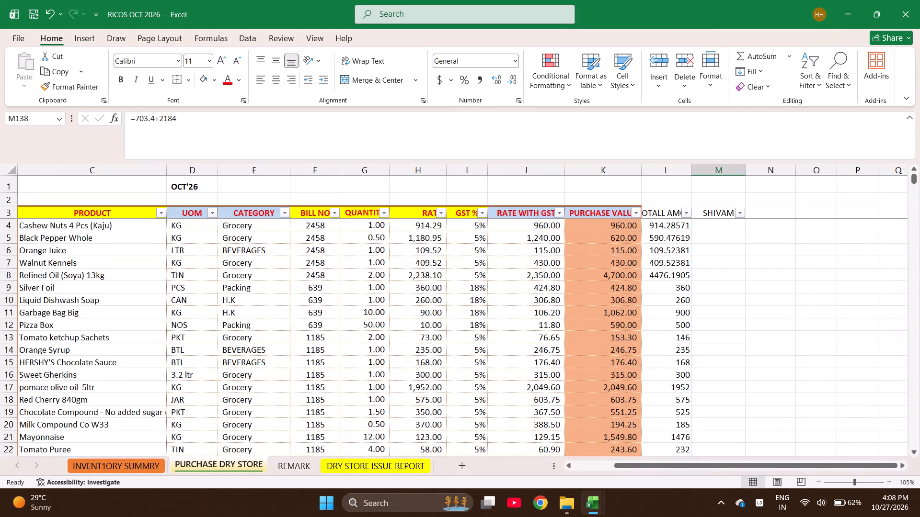
pyautogui.hscroll(3, 257, 277)
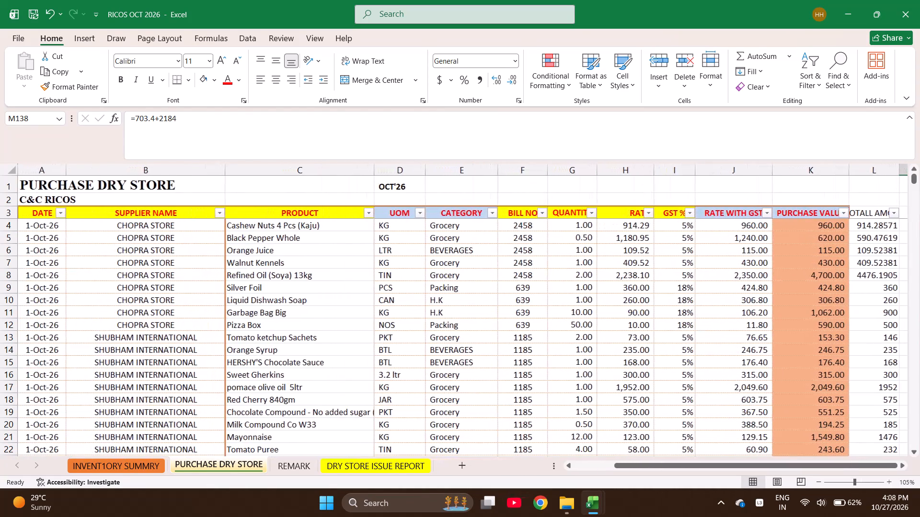
pyautogui.scroll(3, 257, 277)
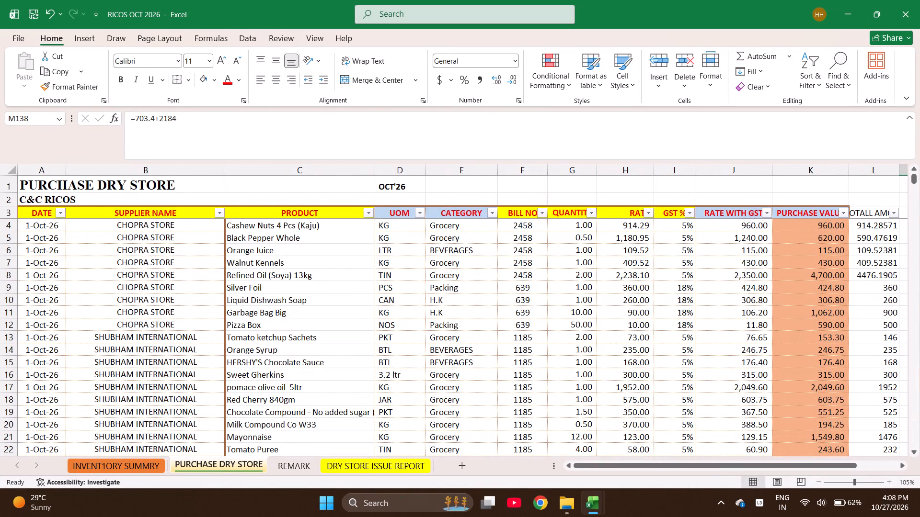
pyautogui.hscroll(-3, 330, 232)
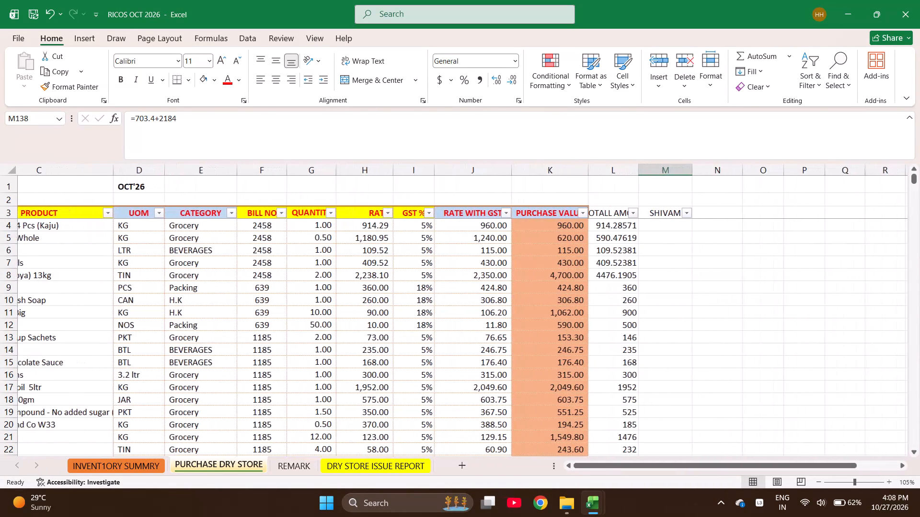
pyautogui.click(668, 168)
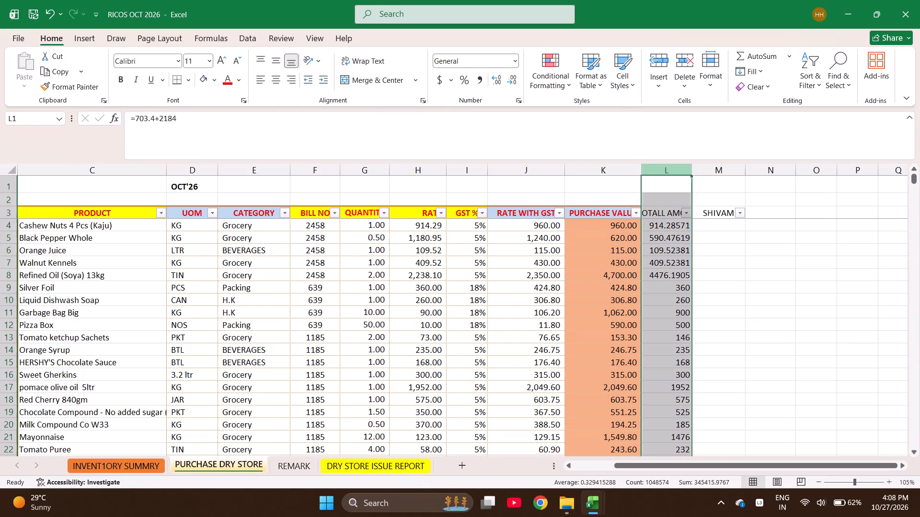
pyautogui.click(479, 79)
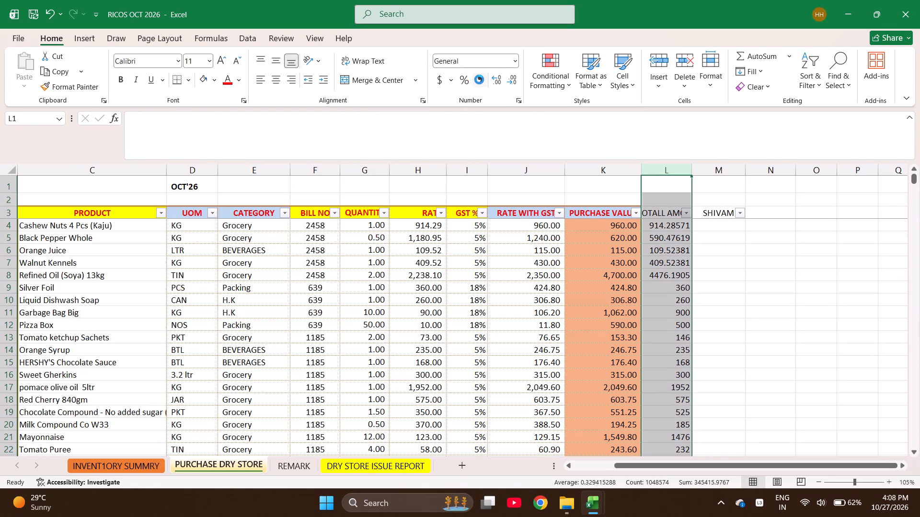
pyautogui.click(783, 391)
# Examine the first entry in the SHIVAM column and the bill rows it belongs to, back up to the top rows.
pyautogui.click(716, 275)
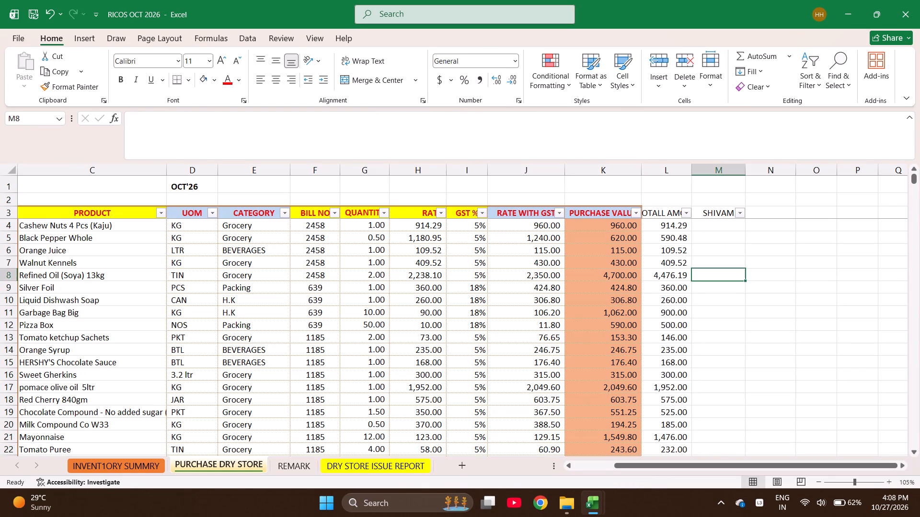
pyautogui.hotkey('ctrl', 'Down')
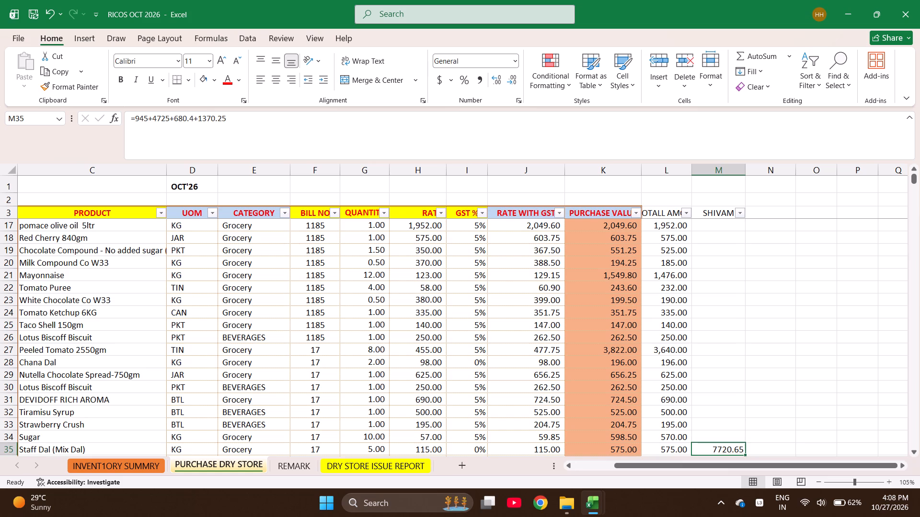
pyautogui.press('Left')
pyautogui.press('Left')
pyautogui.press('Left')
pyautogui.press('Left')
pyautogui.press('Left')
pyautogui.press('Left')
pyautogui.press('Left')
pyautogui.press('Left')
pyautogui.press('Left')
pyautogui.press('Left')
pyautogui.press('Left')
pyautogui.press('Left')
pyautogui.press('Left')
pyautogui.press('Left')
pyautogui.press('Left')
pyautogui.press('Left')
pyautogui.press('Left')
pyautogui.press('Left')
pyautogui.press('Left')
pyautogui.press('Left')
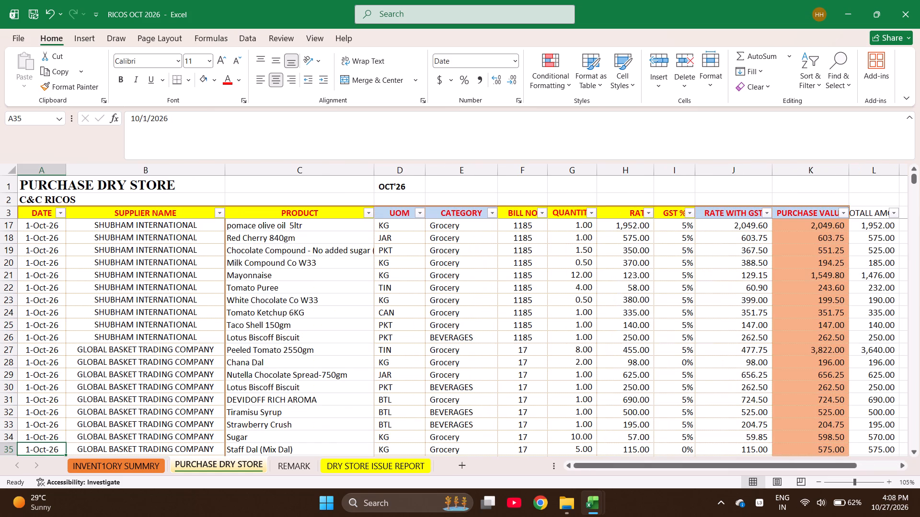
pyautogui.press('Up')
pyautogui.press('Up')
pyautogui.press('Up')
pyautogui.press('Up')
pyautogui.press('Up')
pyautogui.press('Up')
pyautogui.press('Up')
pyautogui.press('Up')
pyautogui.press('Up')
pyautogui.press('Up')
pyautogui.press('Up')
pyautogui.press('Up')
pyautogui.press('Up')
pyautogui.press('Up')
pyautogui.press('Up')
pyautogui.press('Up')
pyautogui.press('Up')
pyautogui.press('Up')
pyautogui.press('Up')
pyautogui.press('Up')
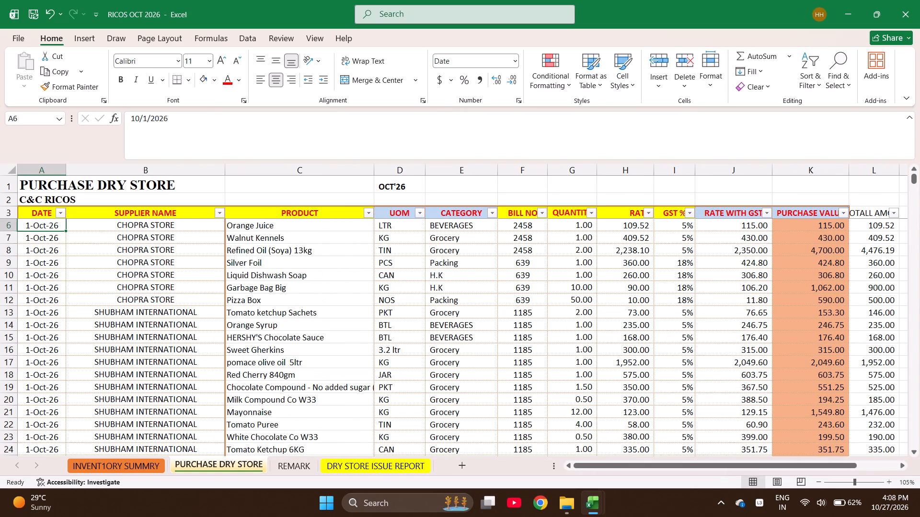
# Filter the supplier name column to show only the CHOPRA STORE rows.
pyautogui.click(178, 214)
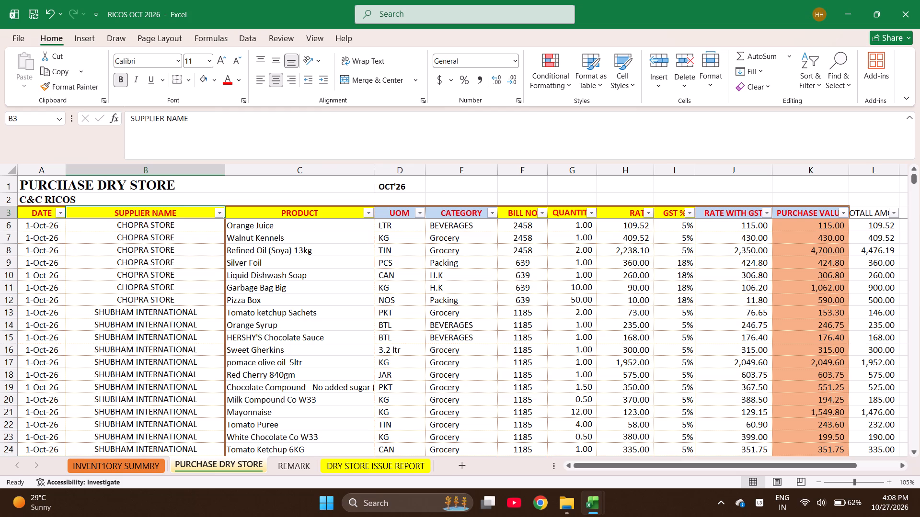
pyautogui.hotkey('alt', 'Down')
pyautogui.write('ech')
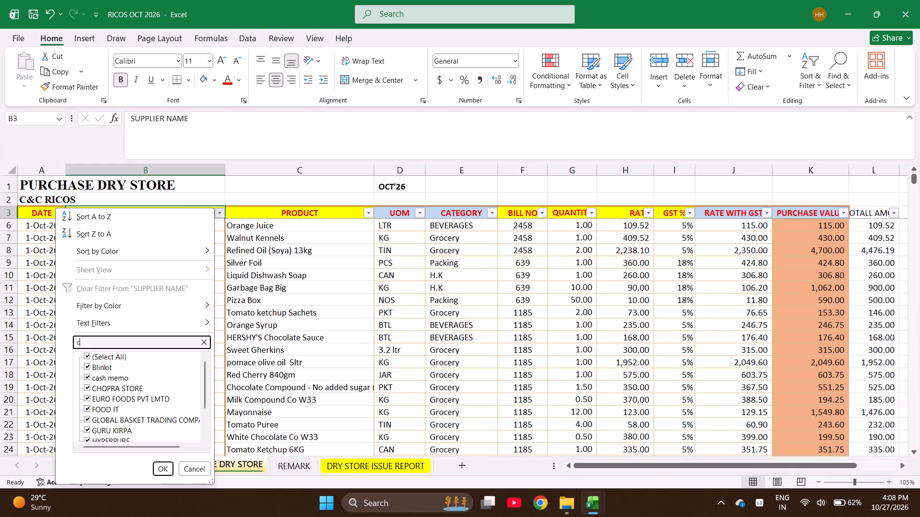
pyautogui.write('op')
pyautogui.press('Return')
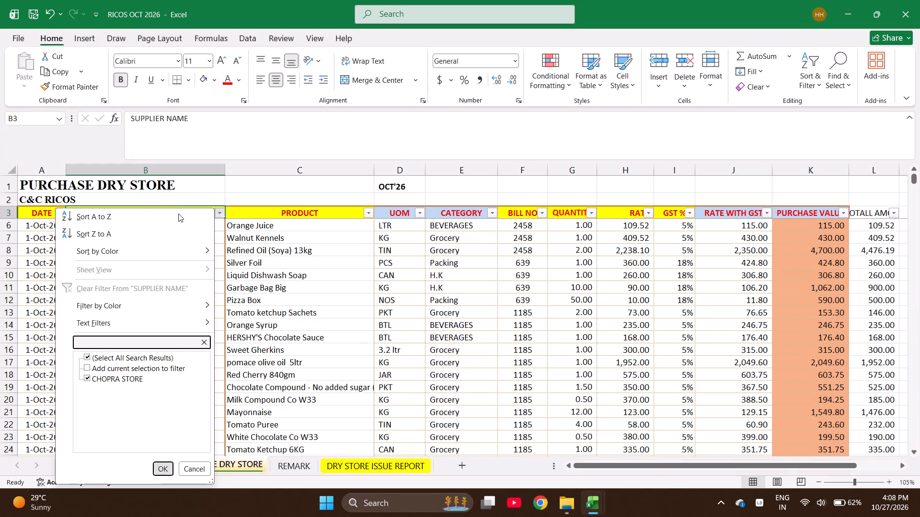
pyautogui.press('Down')
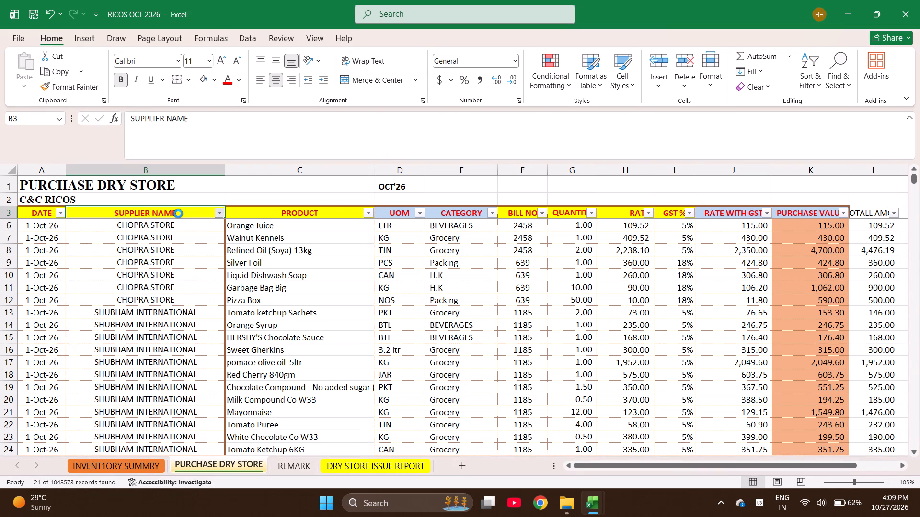
pyautogui.press('Down')
pyautogui.press('Down')
pyautogui.scroll(-2, 178, 214)
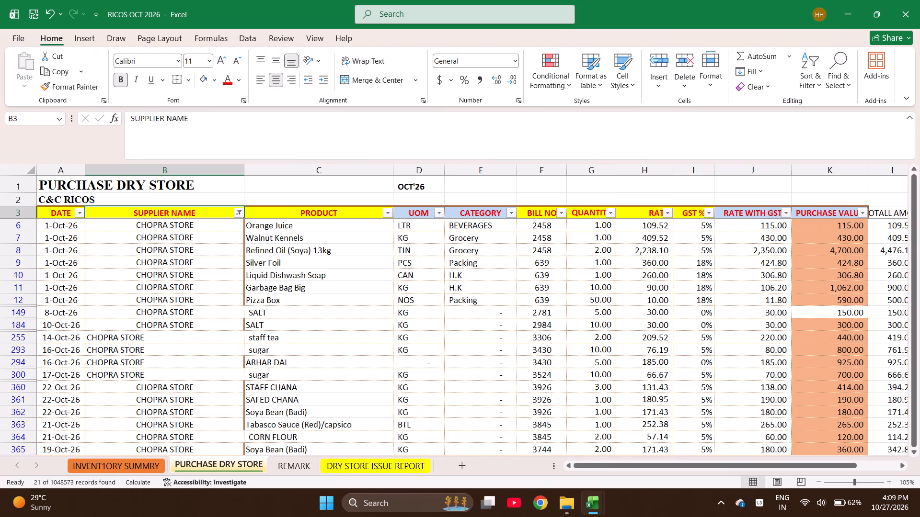
# Examine the filtered CHOPRA STORE rows by selecting the supplier names from the first row down to the last.
pyautogui.click(173, 211)
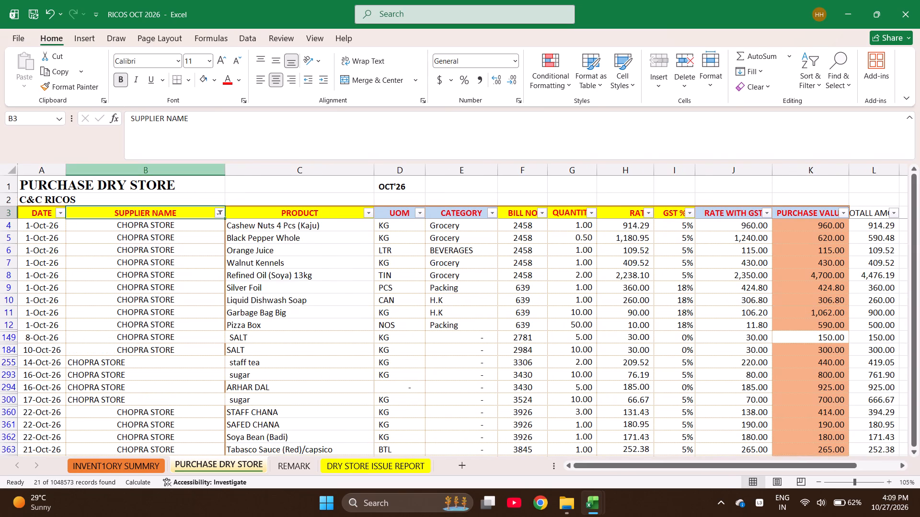
pyautogui.click(171, 175)
pyautogui.click(172, 224)
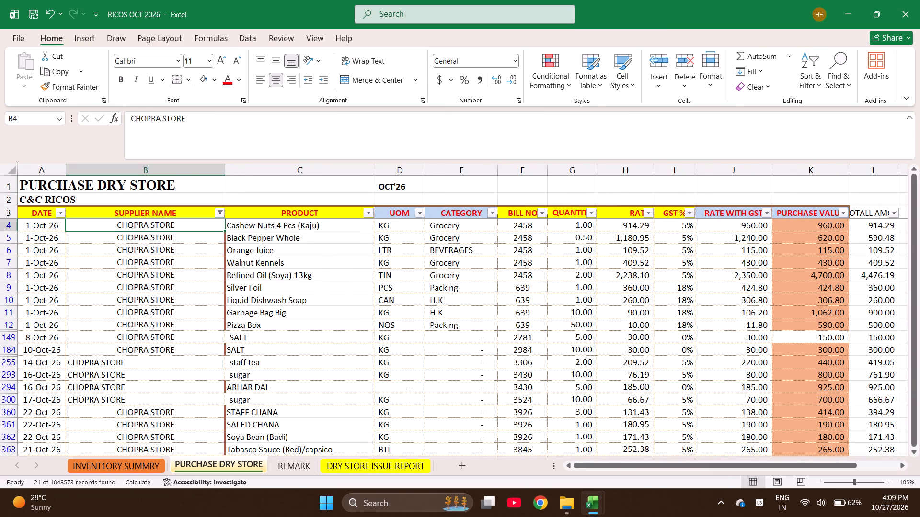
pyautogui.hotkey('shift', 'Down')
pyautogui.hotkey('ctrl', 'shift', 'Down')
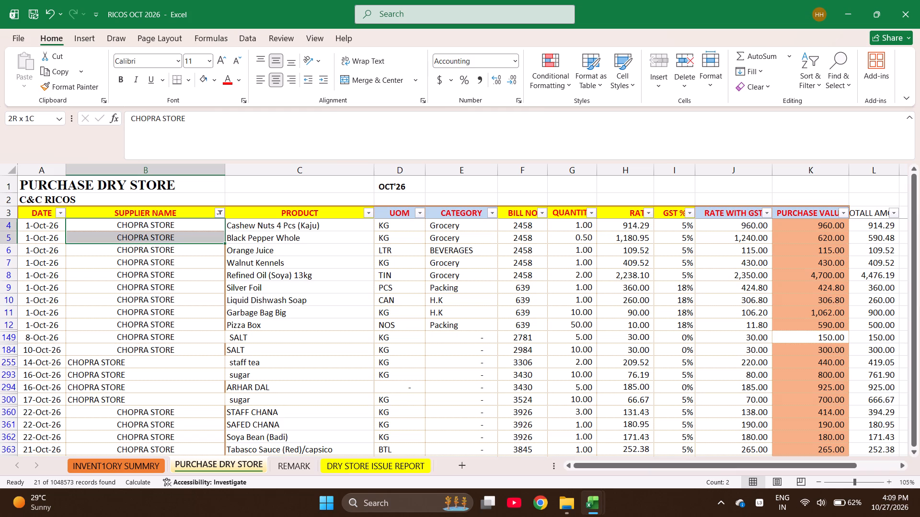
pyautogui.hotkey('ctrl', 'shift', 'Down')
pyautogui.hotkey('ctrl', 'shift', 'Down')
pyautogui.hotkey('ctrl', 'shift', 'Down')
pyautogui.hotkey('ctrl', 'shift', 'Down')
pyautogui.hotkey('ctrl', 'shift', 'Down')
pyautogui.press('Down')
pyautogui.press('Down')
pyautogui.press('Down')
# Check which hidden sheets the workbook contains.
pyautogui.rightClick(350, 470)
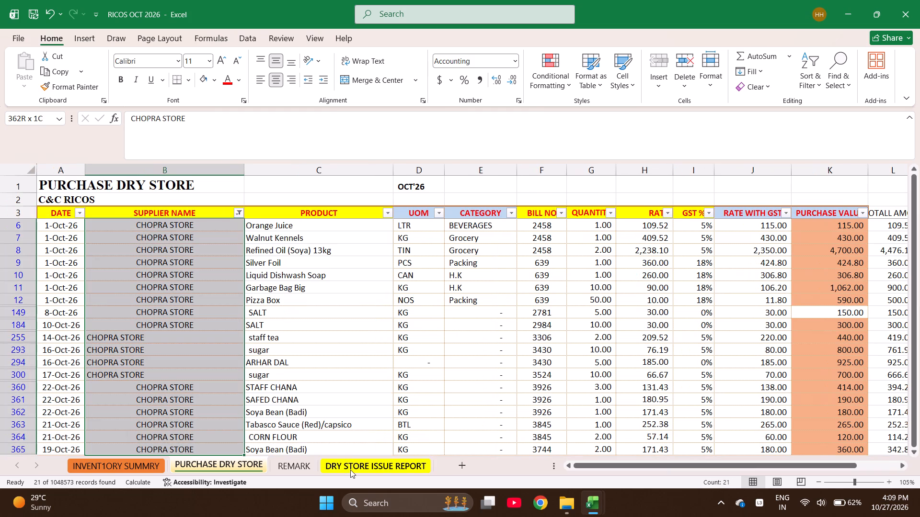
pyautogui.rightClick(350, 470)
pyautogui.rightClick(350, 470)
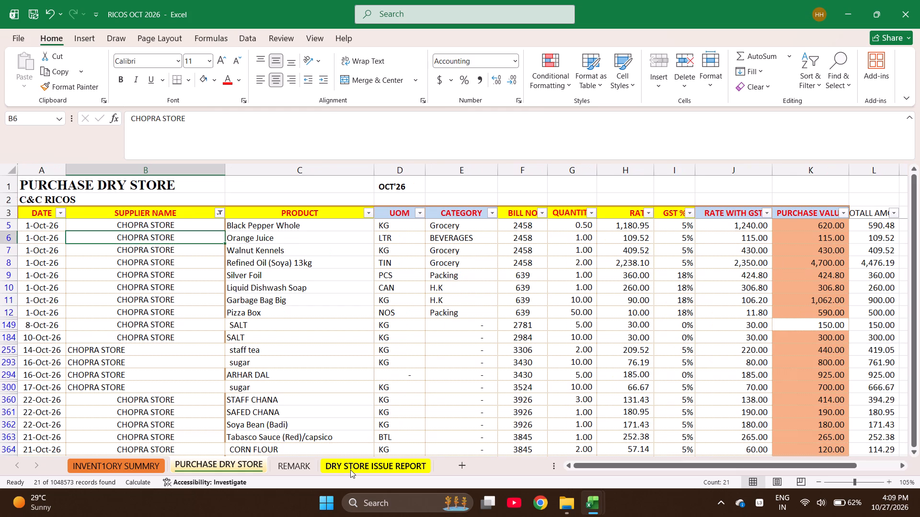
pyautogui.rightClick(350, 470)
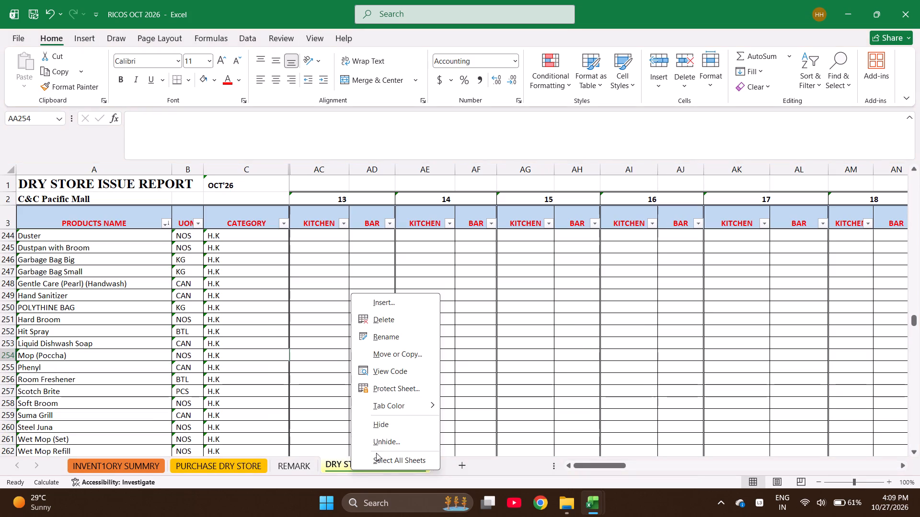
pyautogui.click(382, 443)
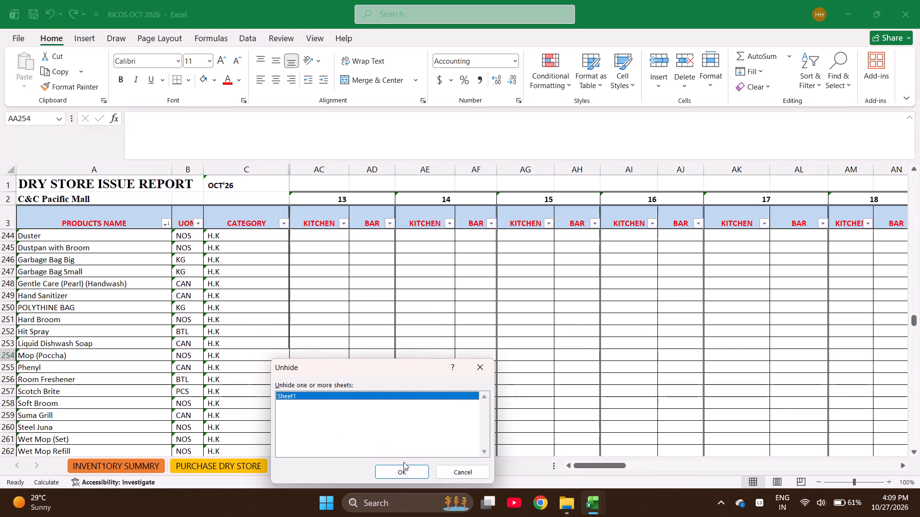
pyautogui.click(460, 475)
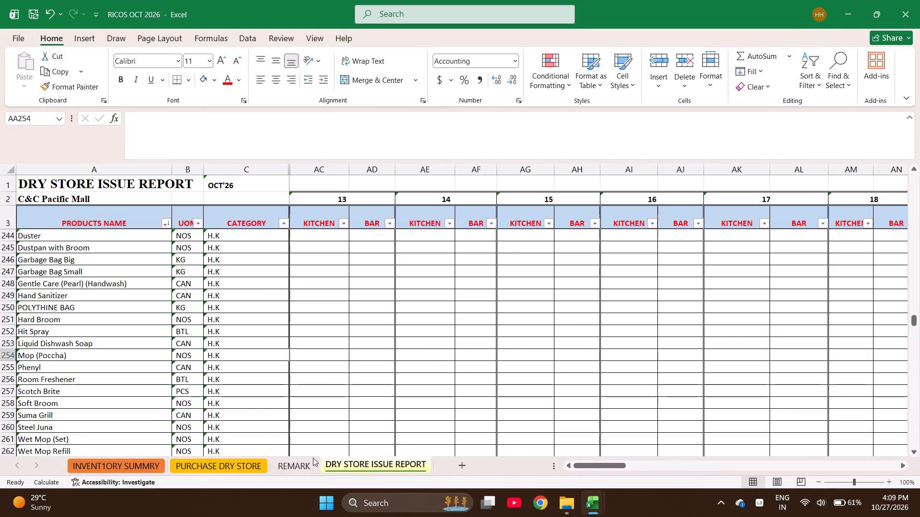
# Delete the REMARK sheet from the workbook.
pyautogui.click(308, 468)
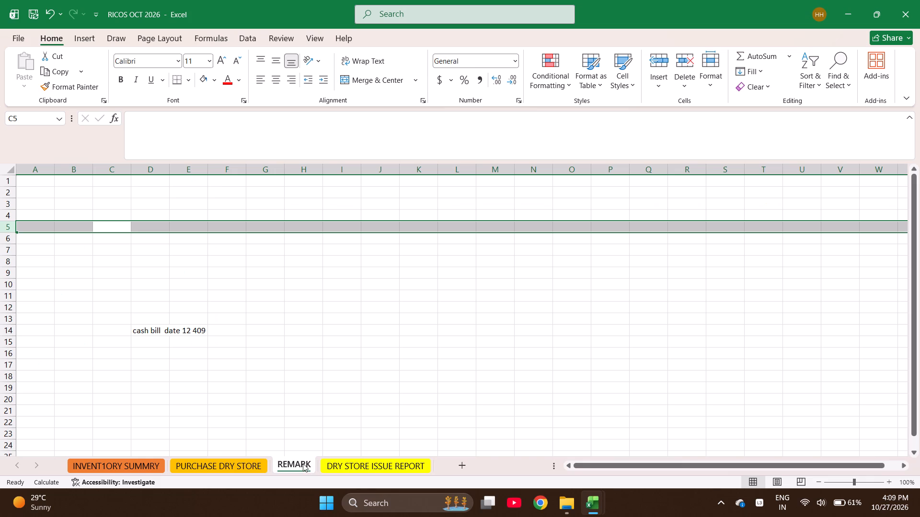
pyautogui.rightClick(303, 463)
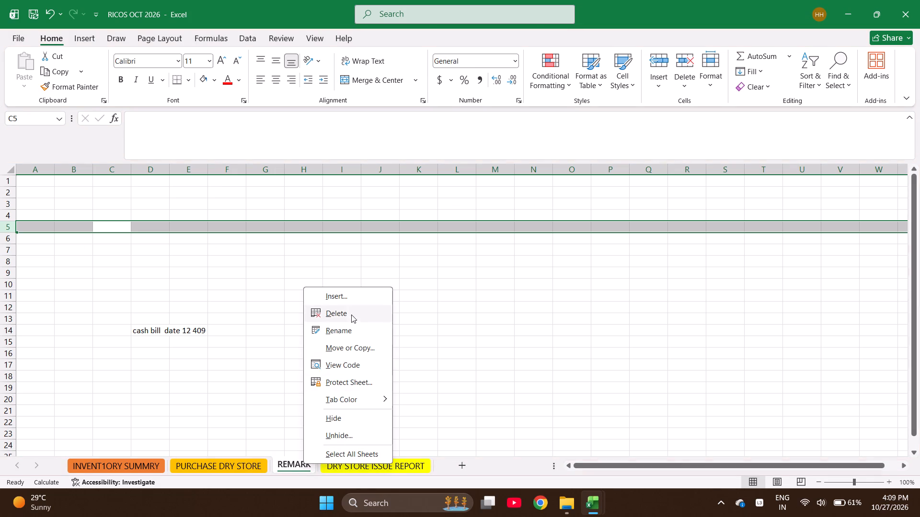
pyautogui.click(351, 319)
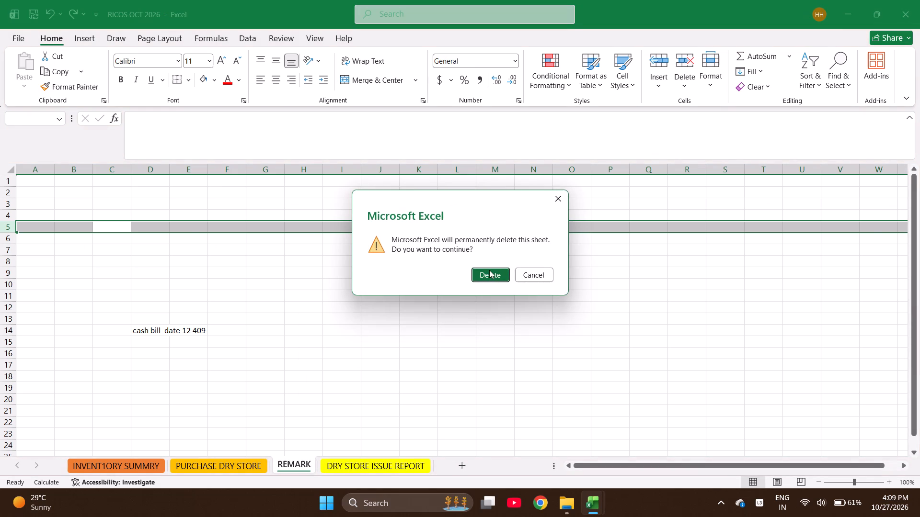
pyautogui.click(489, 270)
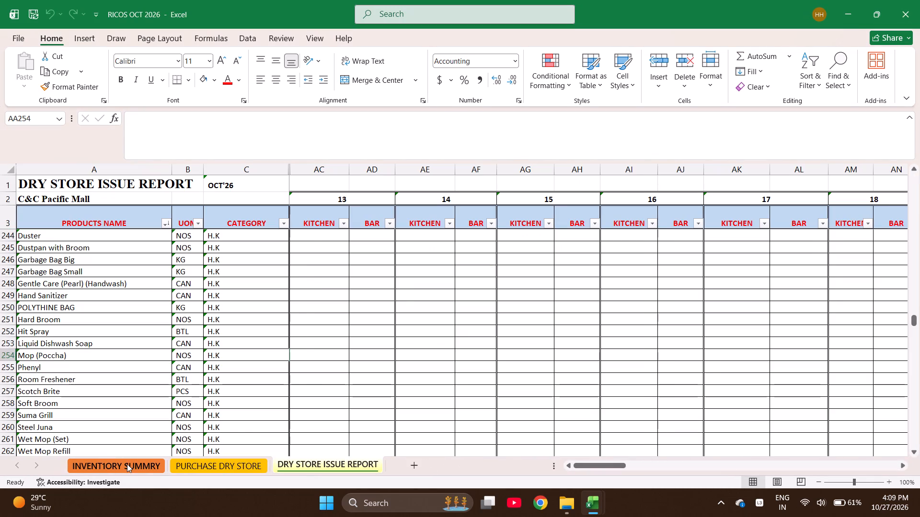
# Select the purchase values of all filtered CHOPRA STORE rows on the PURCHASE DRY STORE sheet and examine them from first to last.
pyautogui.click(127, 464)
pyautogui.click(240, 461)
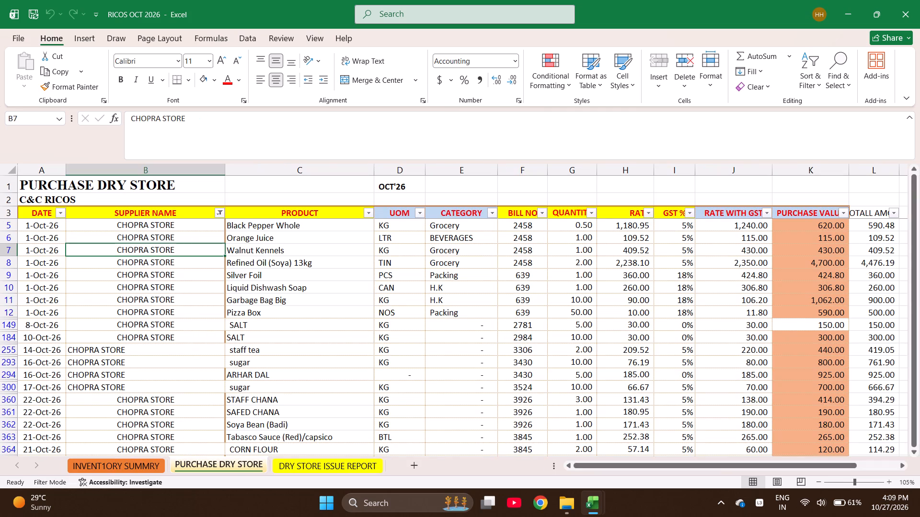
pyautogui.click(173, 225)
pyautogui.press('Up')
pyautogui.press('Up')
pyautogui.press('Up')
pyautogui.press('Up')
pyautogui.press('Up')
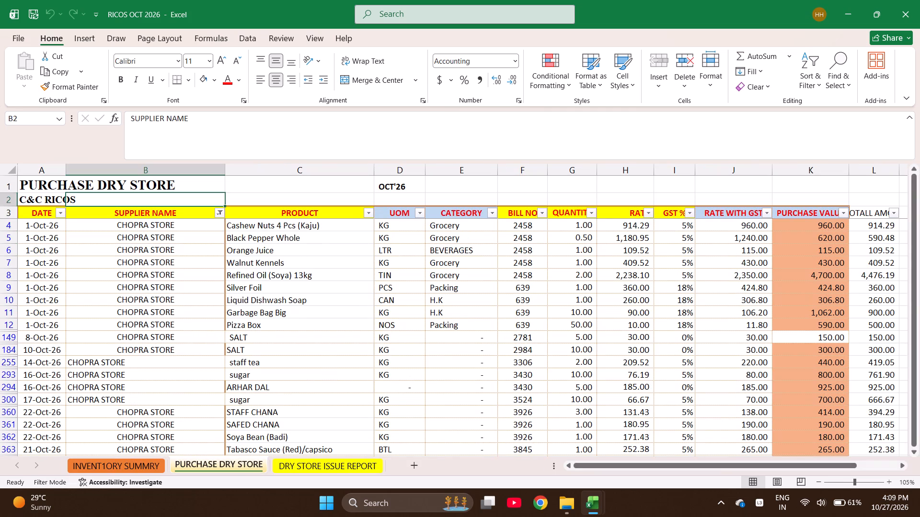
pyautogui.press('Down')
pyautogui.press('Down')
pyautogui.press('Down')
pyautogui.press('Right')
pyautogui.press('Right')
pyautogui.press('Right')
pyautogui.press('Right')
pyautogui.press('Right')
pyautogui.press('Right')
pyautogui.press('Right')
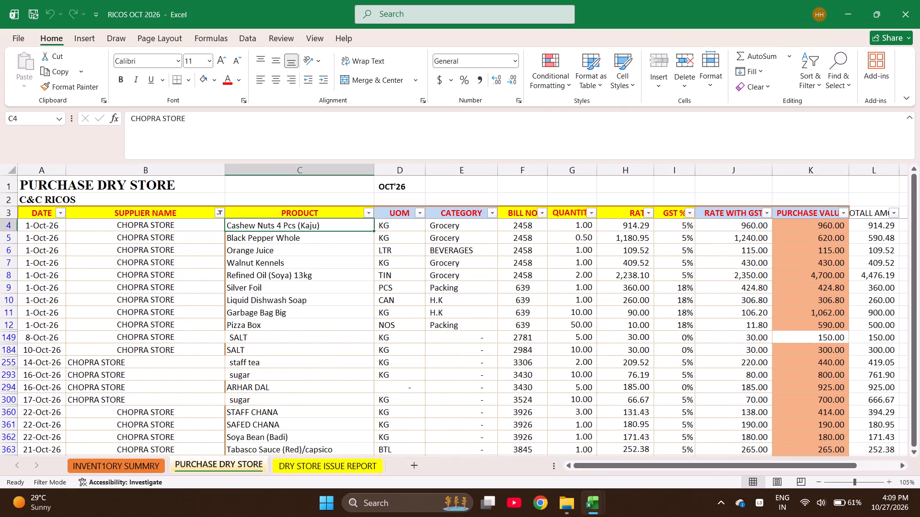
pyautogui.press('Right')
pyautogui.press('Right')
pyautogui.press('Right')
pyautogui.press('Right')
pyautogui.press('Right')
pyautogui.press('Right')
pyautogui.press('Right')
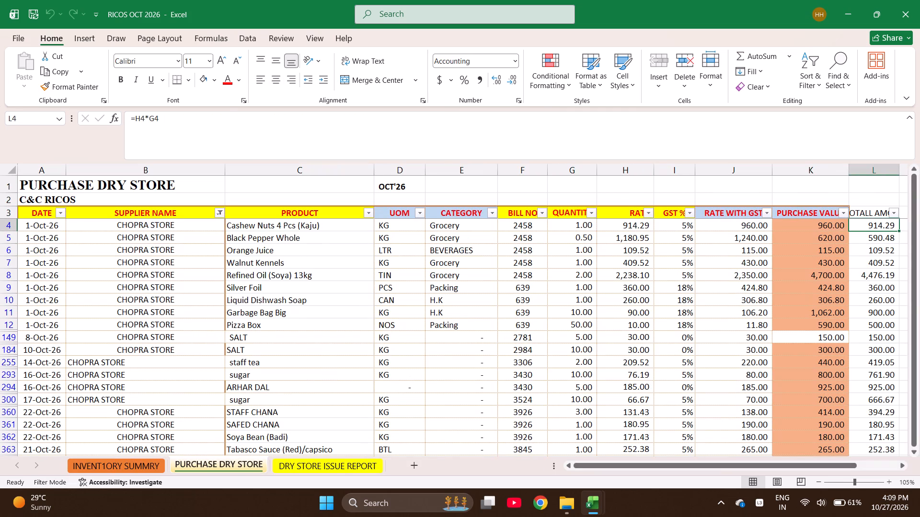
pyautogui.press('Left')
pyautogui.hotkey('shift', 'Down')
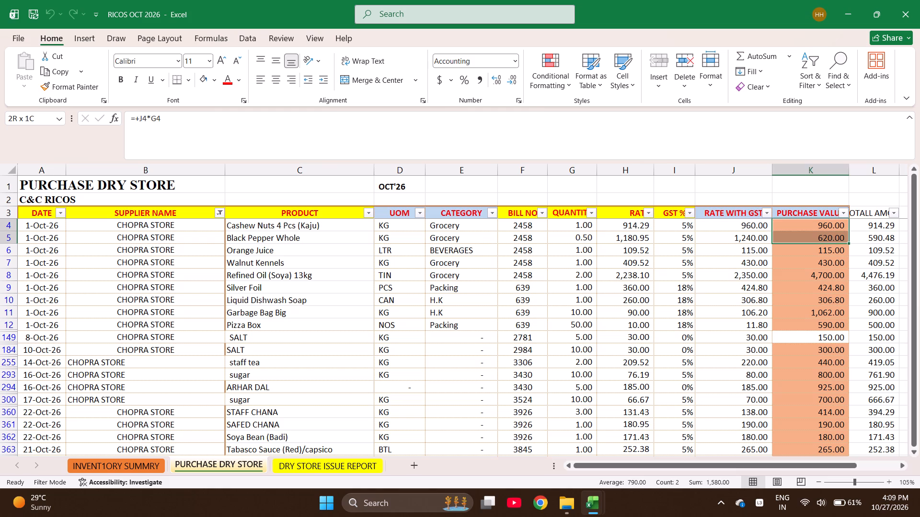
pyautogui.hotkey('ctrl', 'shift', 'Down')
pyautogui.hotkey('ctrl', 'shift', 'Down')
pyautogui.hotkey('ctrl', 'shift', 'Down')
pyautogui.hotkey('ctrl', 'shift', 'Down')
pyautogui.hotkey('ctrl', 'shift', 'Down')
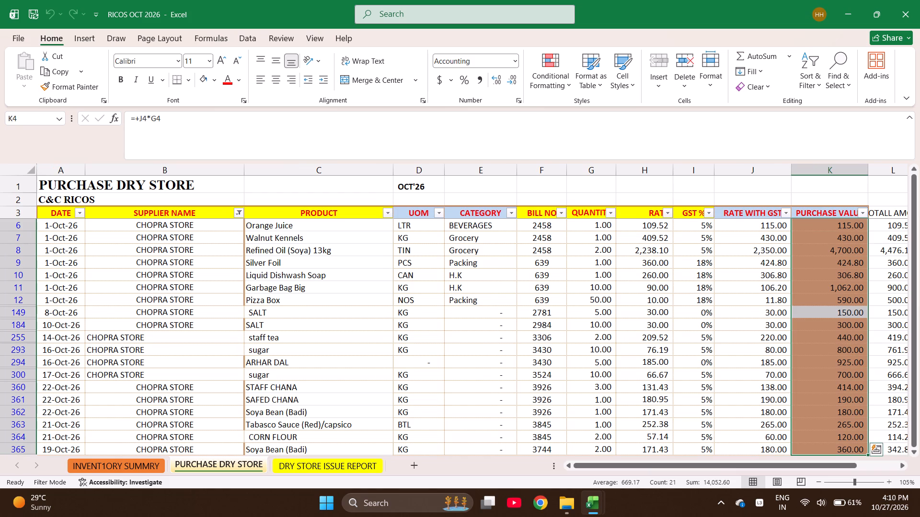
pyautogui.scroll(-4, 173, 225)
pyautogui.scroll(4, 173, 225)
pyautogui.scroll(-1, 173, 225)
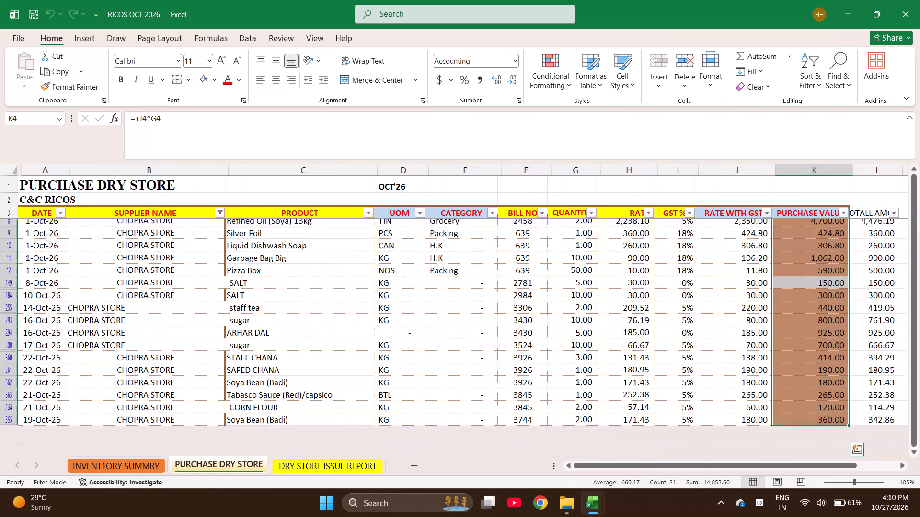
pyautogui.scroll(-1, 173, 225)
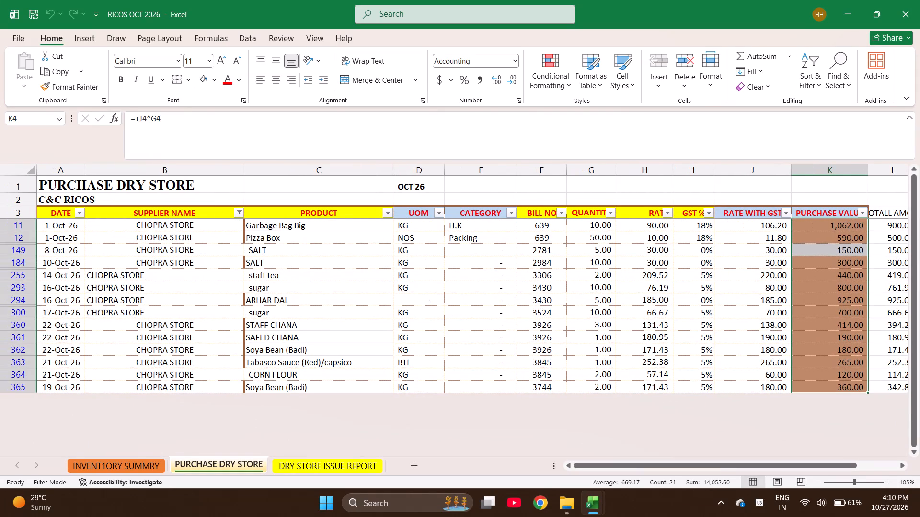
pyautogui.scroll(3, 173, 225)
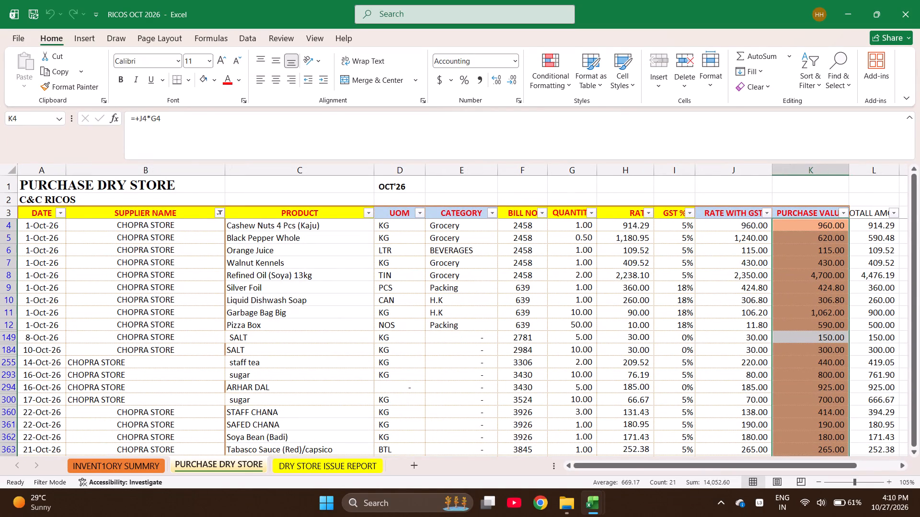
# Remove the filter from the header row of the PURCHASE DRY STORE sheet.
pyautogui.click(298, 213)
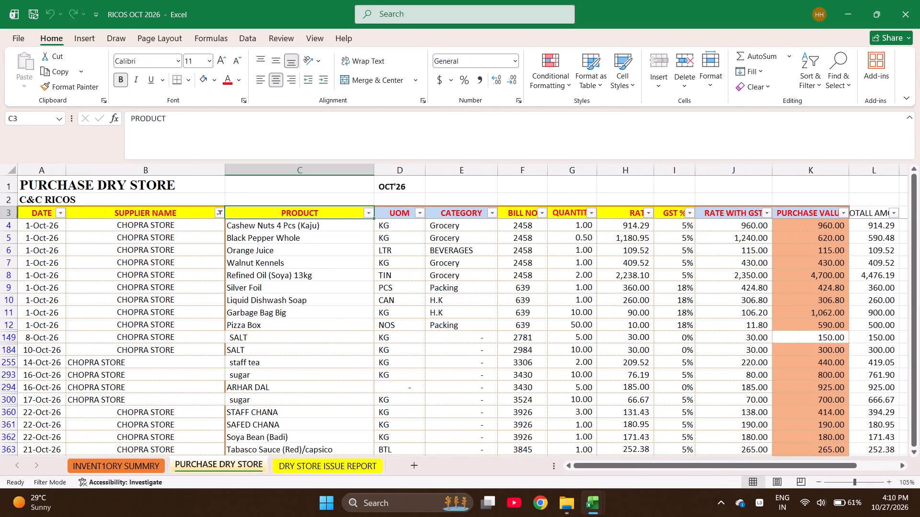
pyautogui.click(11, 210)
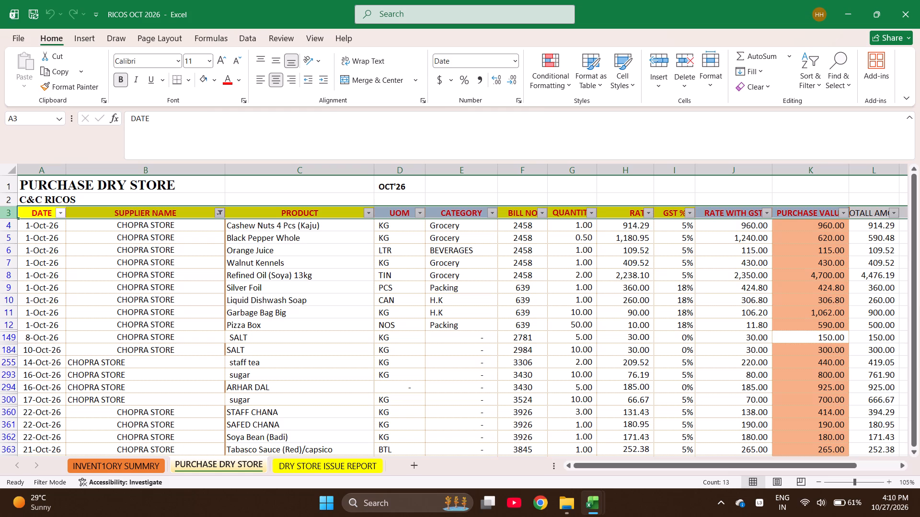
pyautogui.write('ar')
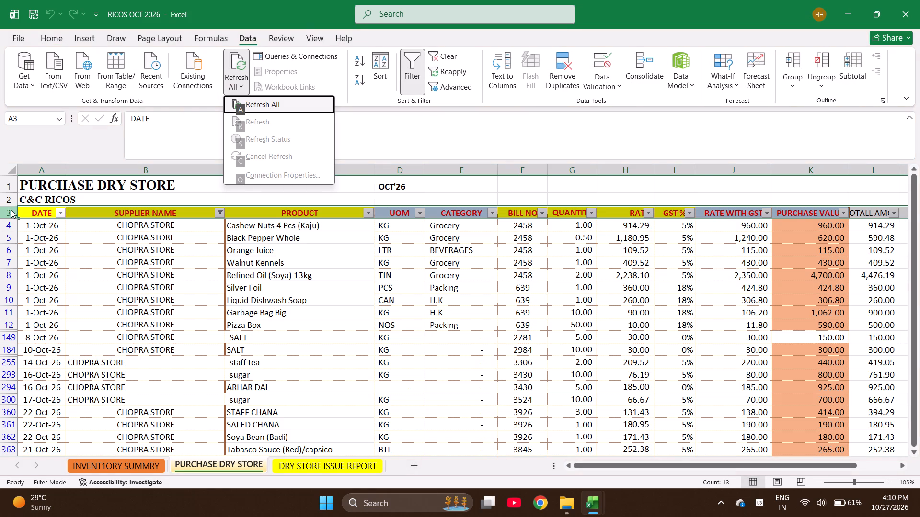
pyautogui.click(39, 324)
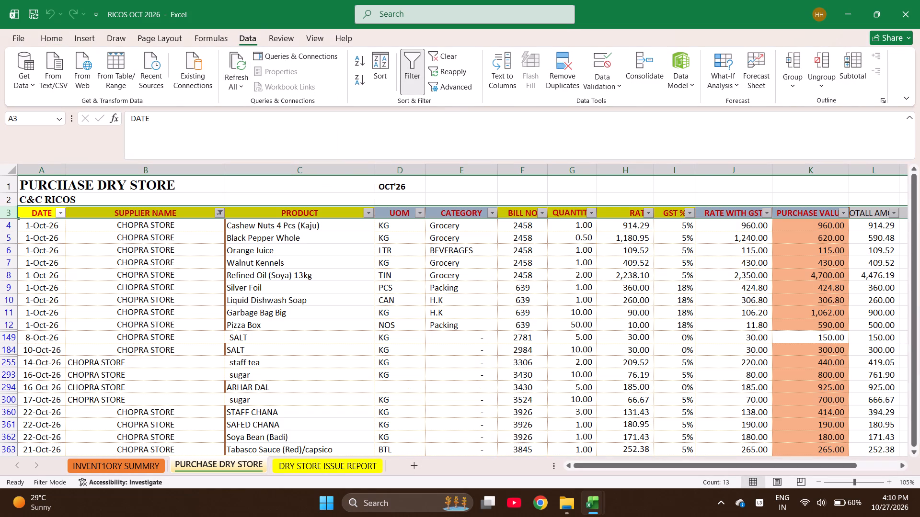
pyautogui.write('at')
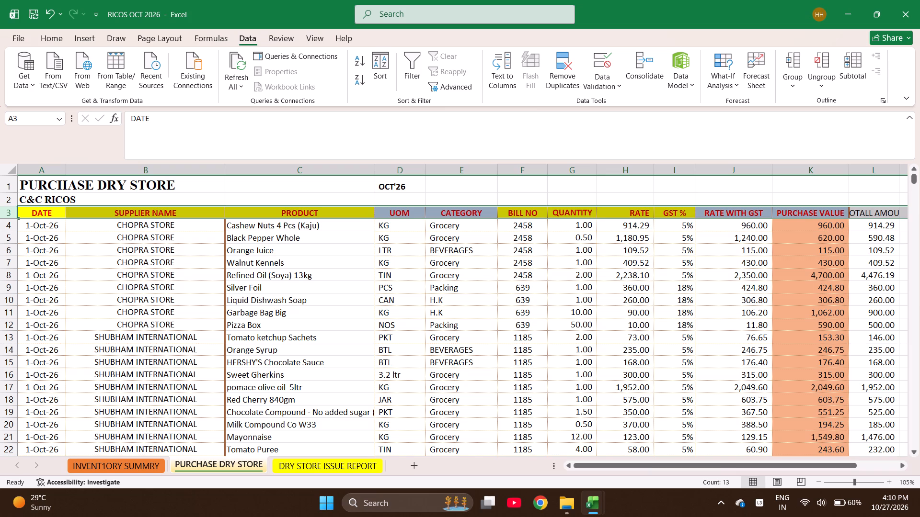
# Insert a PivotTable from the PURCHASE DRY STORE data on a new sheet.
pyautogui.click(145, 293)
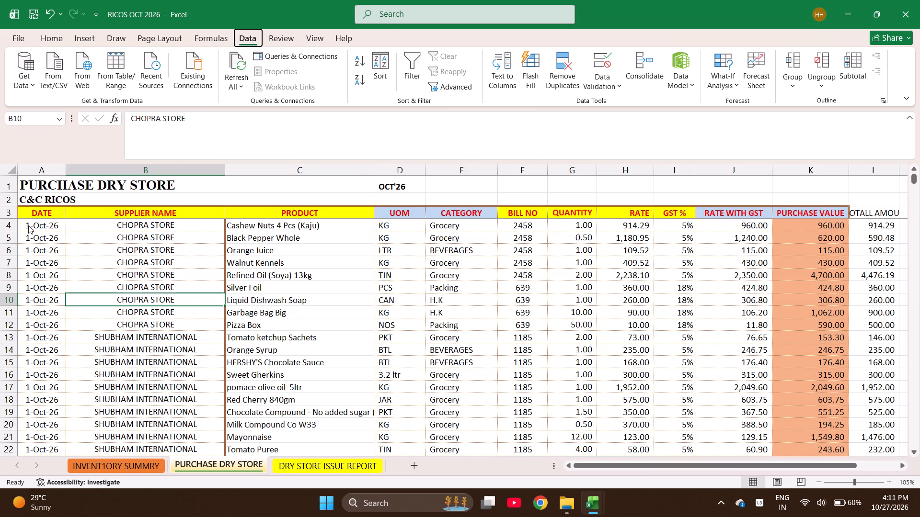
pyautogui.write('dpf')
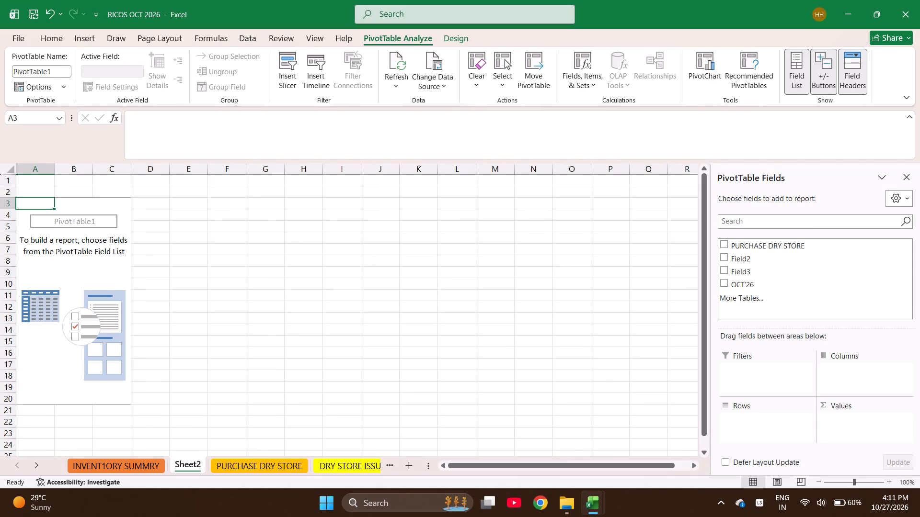
# Close the RICOS OCT 2026 workbook without saving its changes.
pyautogui.click(918, 15)
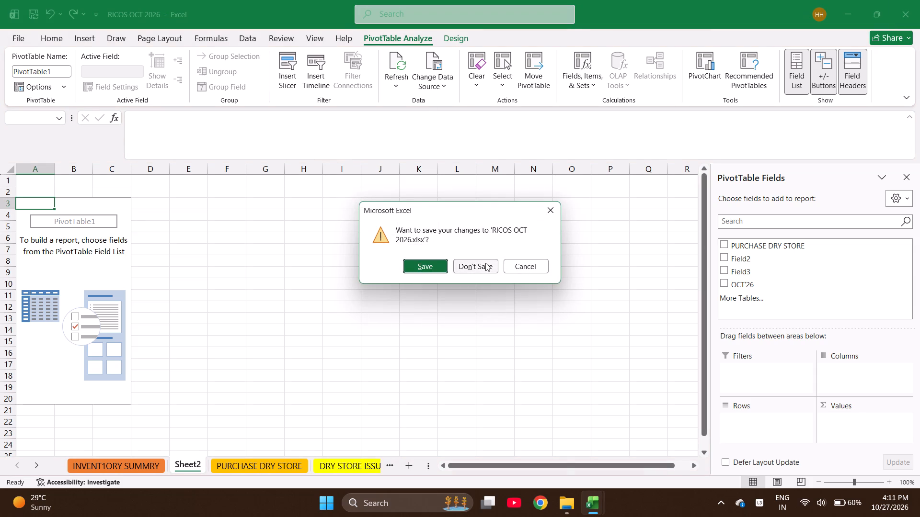
pyautogui.click(485, 263)
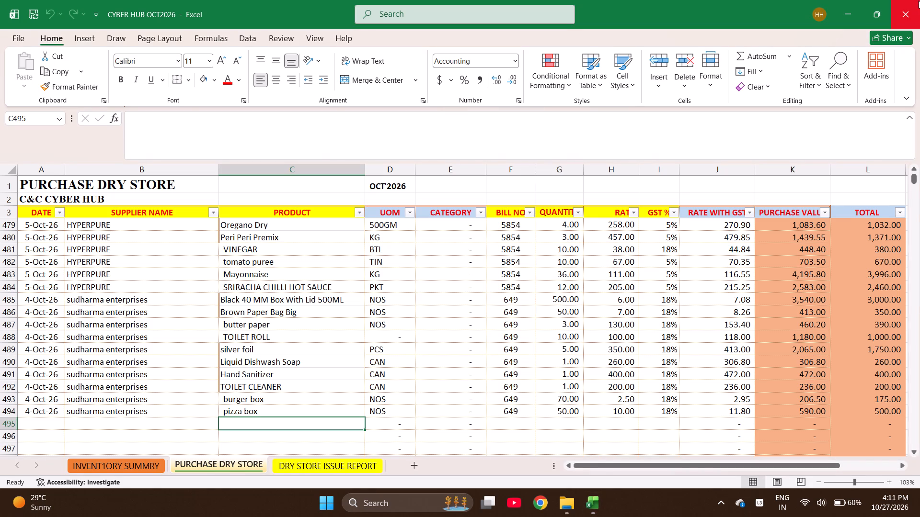
# Close the CYBER HUB OCT2026 workbook.
pyautogui.click(919, 0)
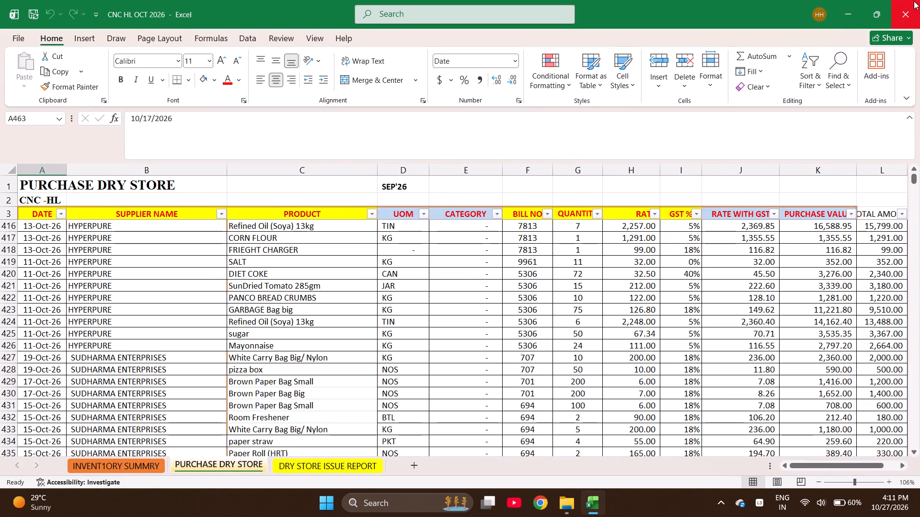
# Close the CNC HL OCT 2026 workbook, saving its changes, and put the empty Excel window away.
pyautogui.click(904, 4)
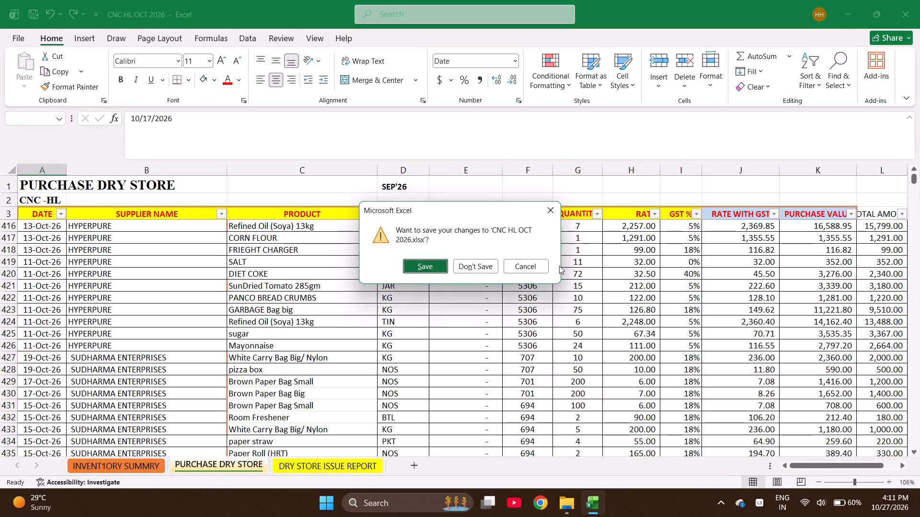
pyautogui.click(430, 266)
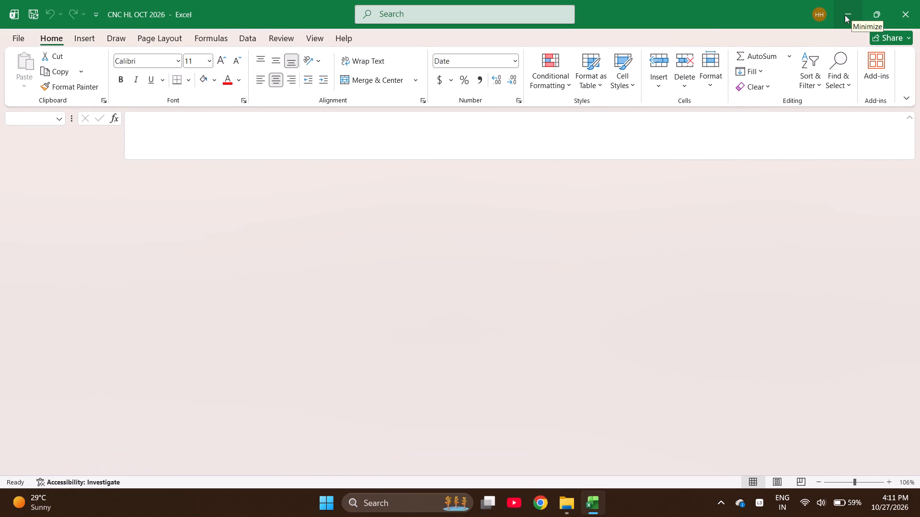
pyautogui.click(845, 15)
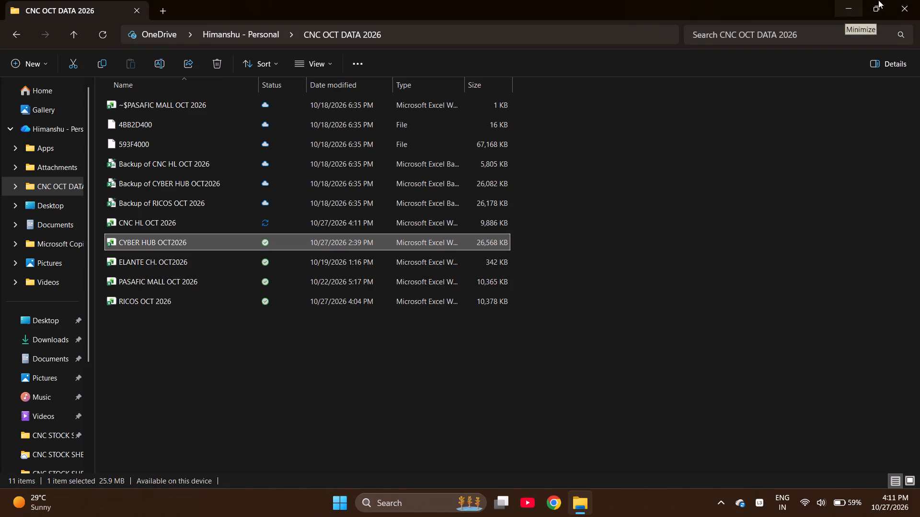
# Close the CNC OCT DATA 2026 folder window.
pyautogui.click(919, 0)
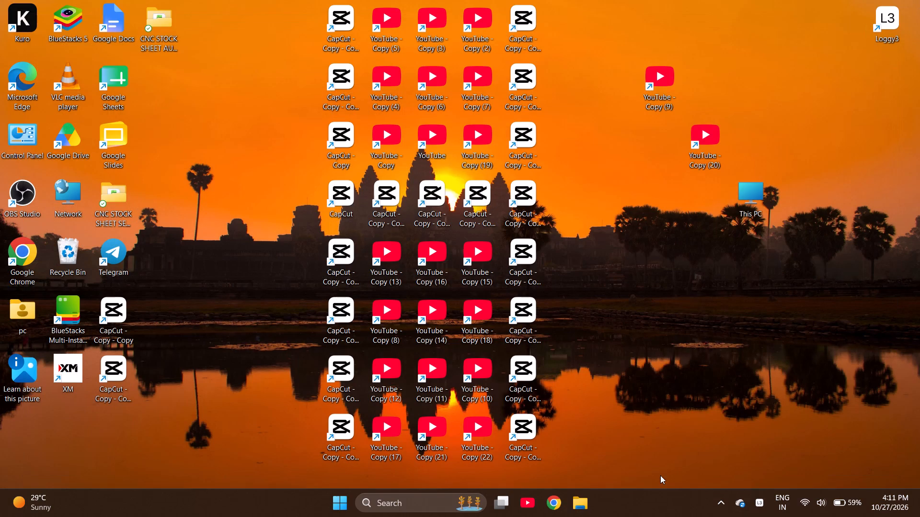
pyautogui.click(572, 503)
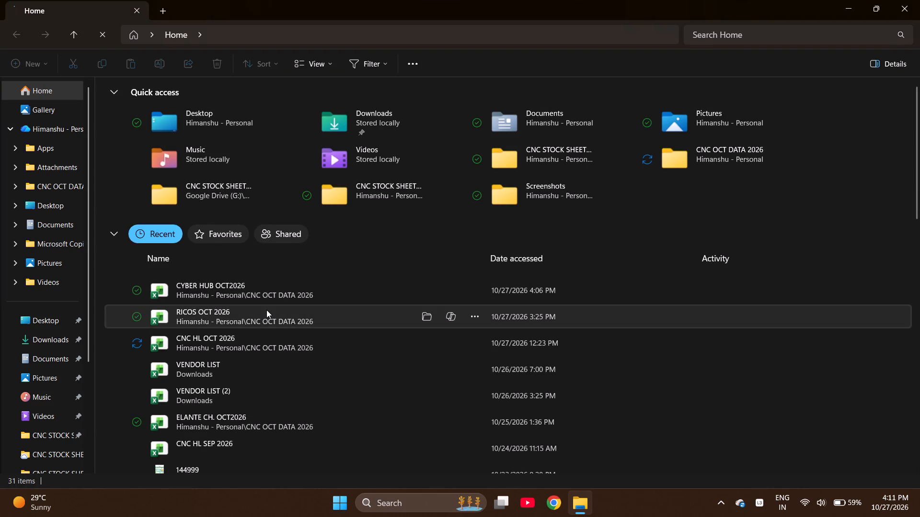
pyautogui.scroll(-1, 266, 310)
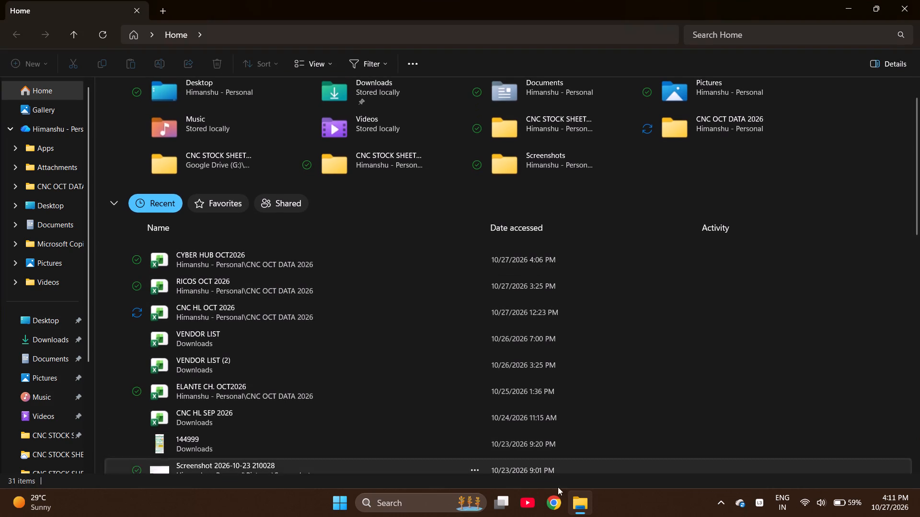
# Switch to Google Chrome and open WhatsApp Web.
pyautogui.click(552, 508)
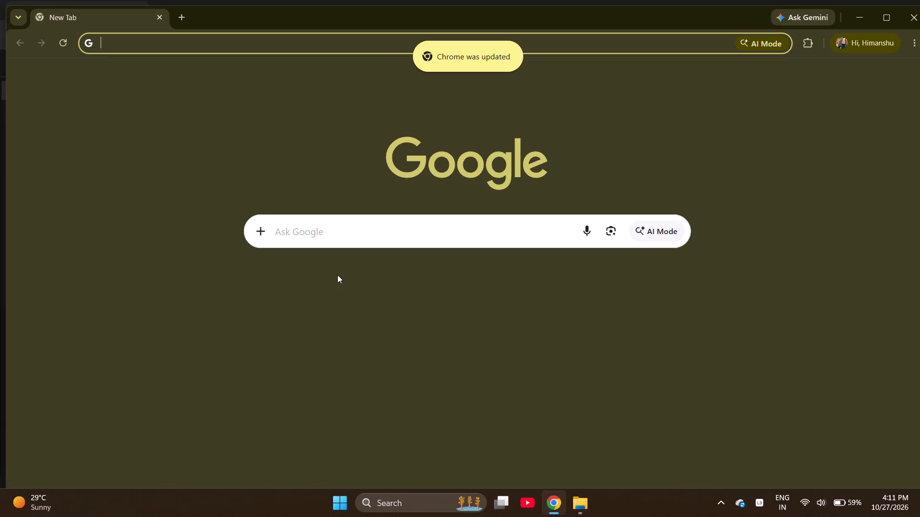
pyautogui.click(255, 363)
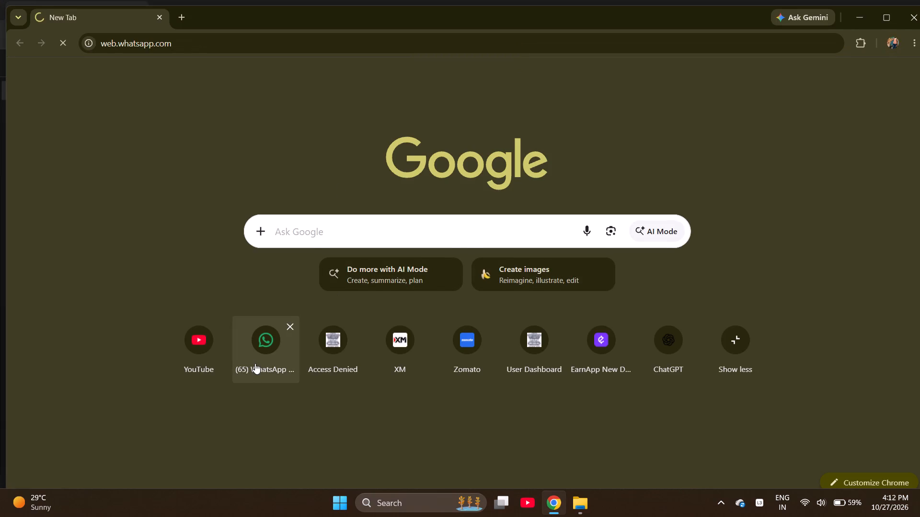